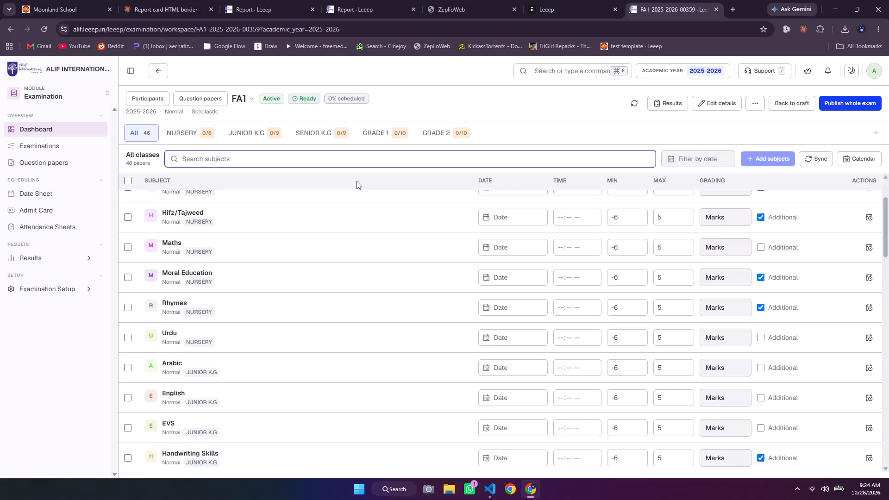
# Open the new Report Card generator among the examination results pages.
pyautogui.click(47, 224)
pyautogui.click(57, 253)
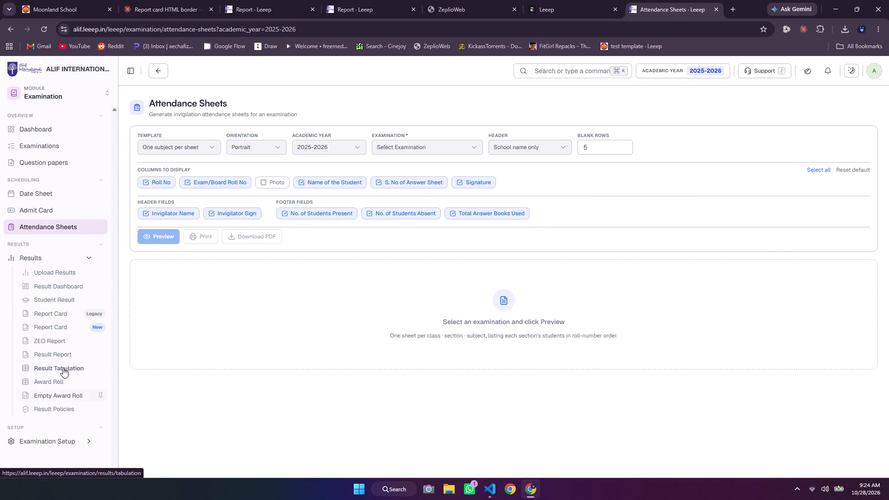
pyautogui.click(53, 324)
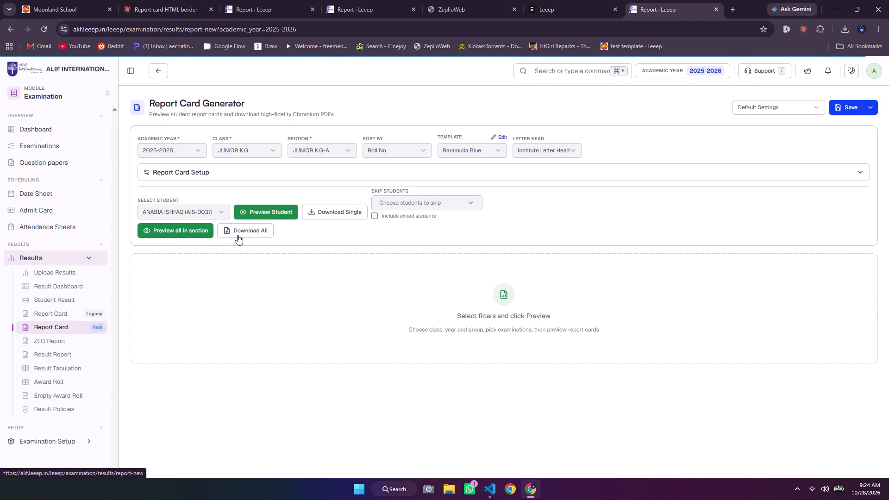
# Assign GRADE 1 and GRADE 2 to the Default Settings report card profile and save the classes.
pyautogui.click(803, 106)
pyautogui.click(876, 107)
pyautogui.click(874, 108)
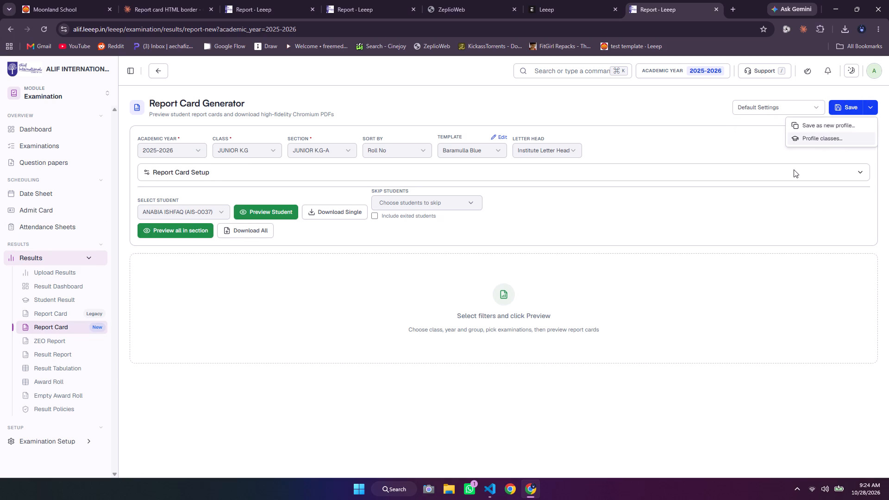
pyautogui.click(822, 139)
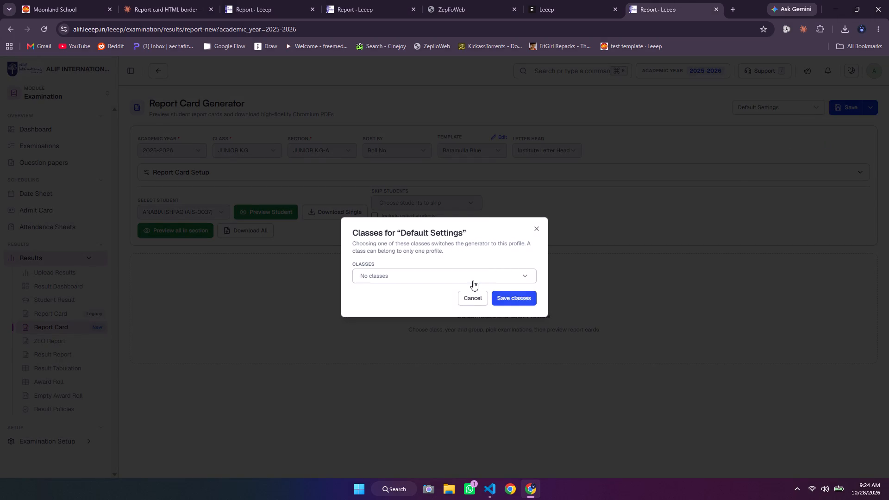
pyautogui.click(469, 279)
pyautogui.scroll(-2, 391, 359)
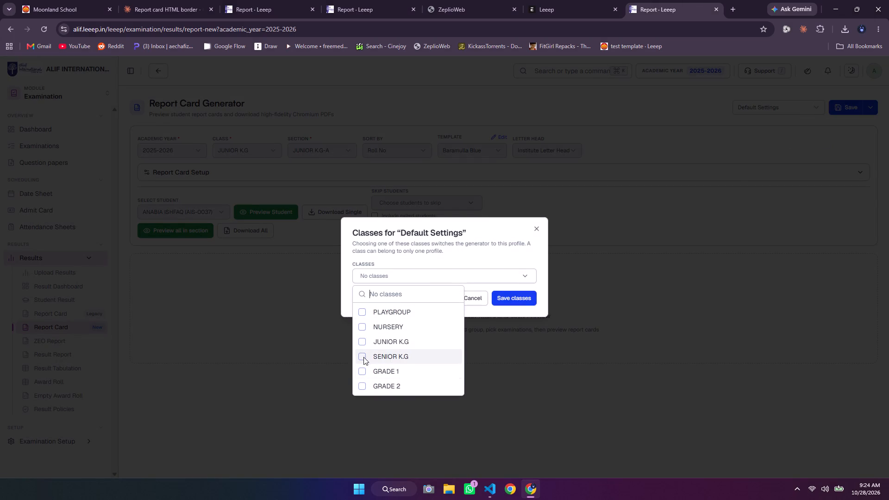
pyautogui.click(361, 370)
pyautogui.click(361, 384)
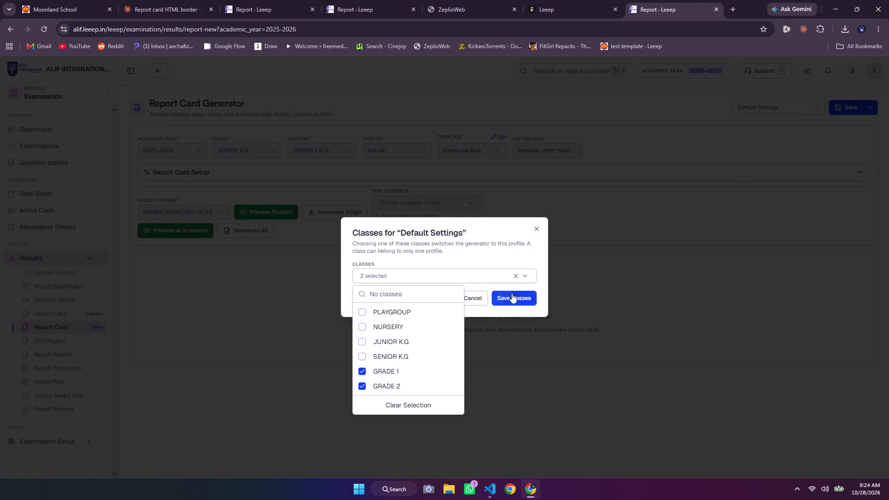
pyautogui.click(475, 280)
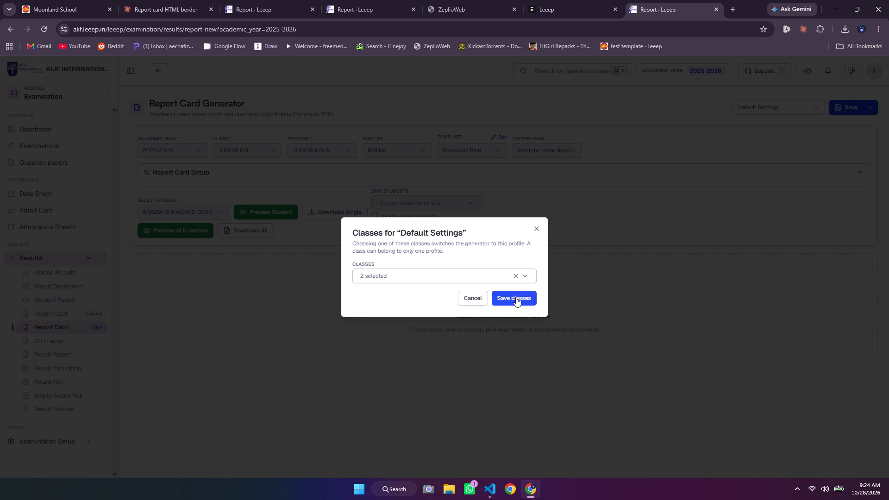
pyautogui.click(516, 297)
# Check the list of settings profiles and open the current profile's save options.
pyautogui.click(819, 104)
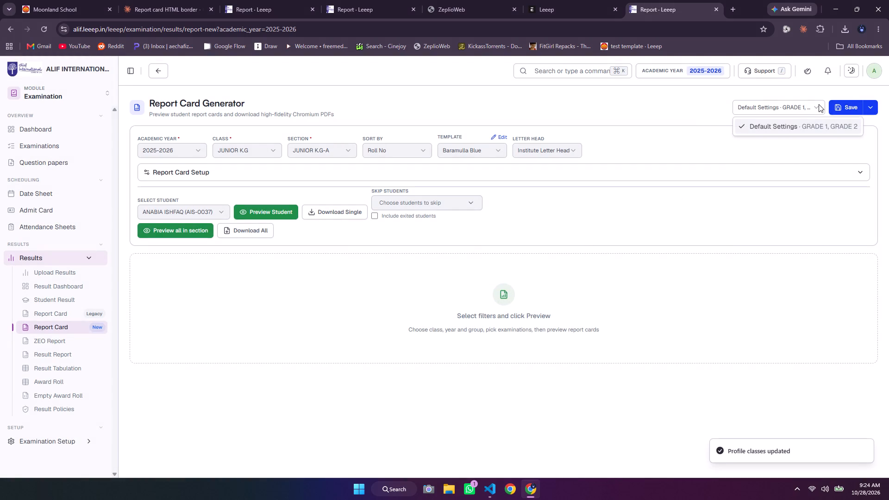
pyautogui.click(769, 159)
pyautogui.click(868, 113)
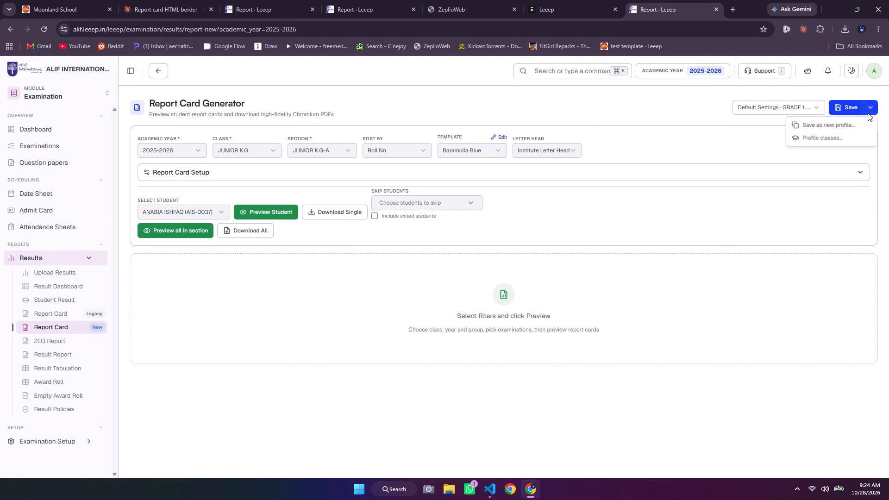
# Remove GRADE 1 and GRADE 2 from the Default Settings profile's classes and save the classes.
pyautogui.doubleClick(798, 108)
pyautogui.click(782, 125)
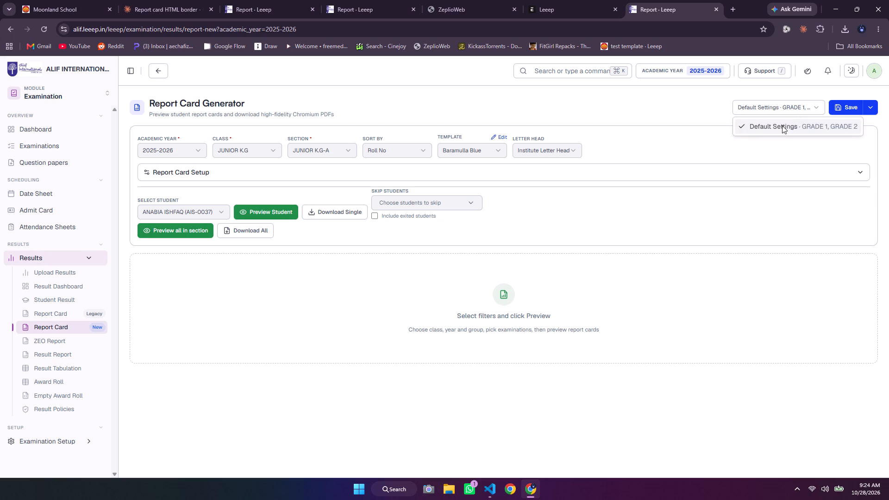
pyautogui.click(811, 111)
pyautogui.click(870, 105)
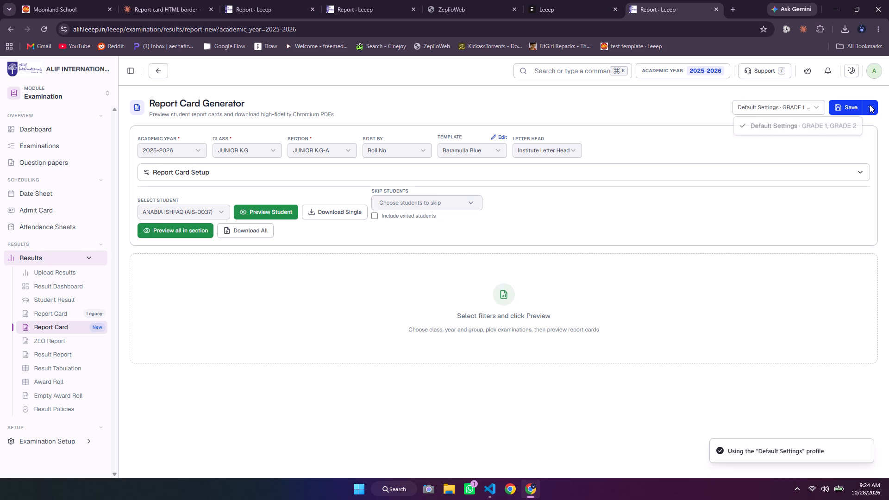
pyautogui.click(870, 105)
pyautogui.click(824, 132)
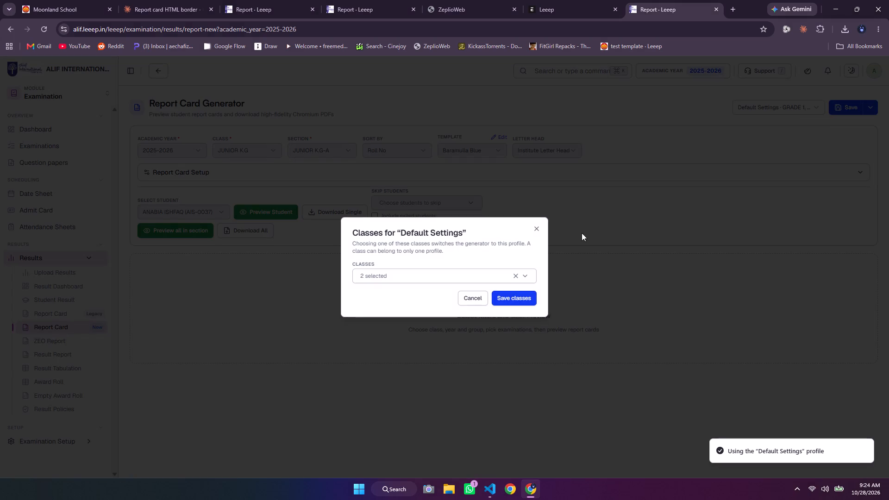
pyautogui.click(493, 273)
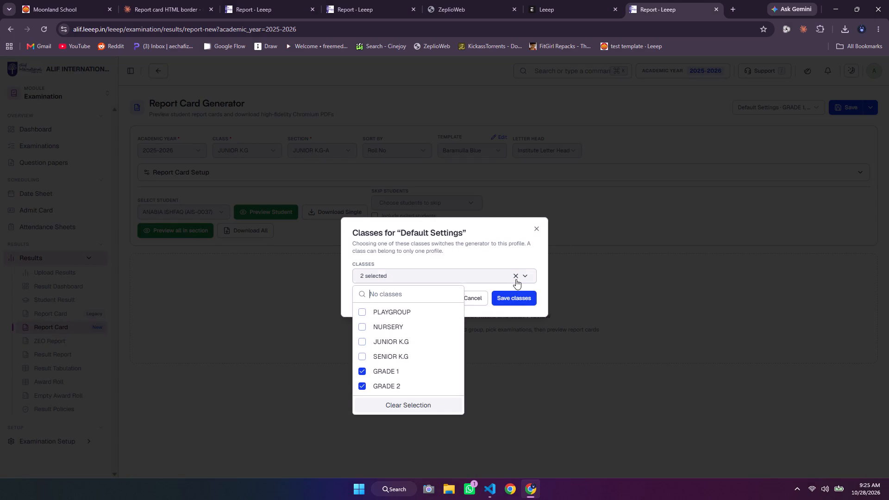
pyautogui.click(516, 279)
pyautogui.click(516, 279)
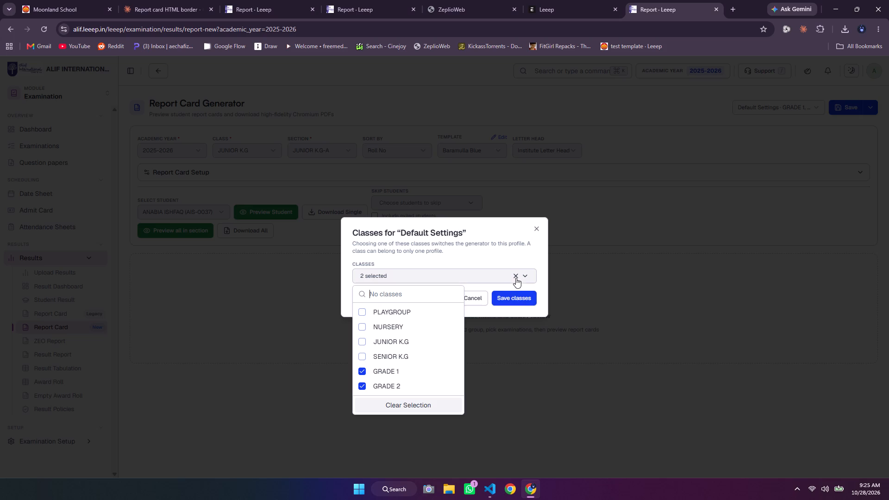
pyautogui.click(515, 277)
pyautogui.click(515, 277)
pyautogui.click(359, 372)
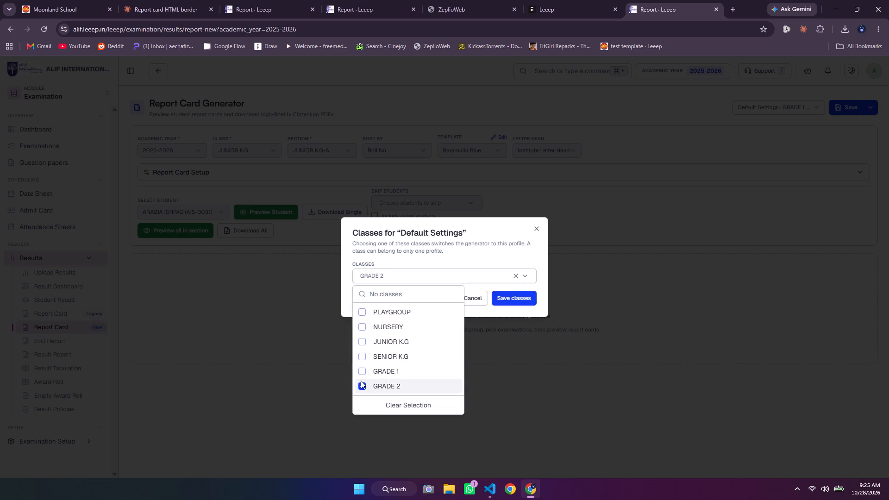
pyautogui.click(361, 385)
pyautogui.click(511, 303)
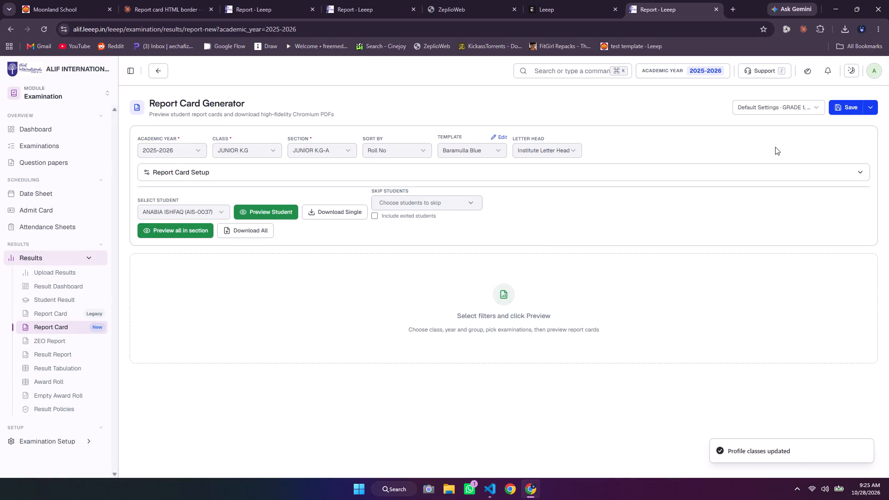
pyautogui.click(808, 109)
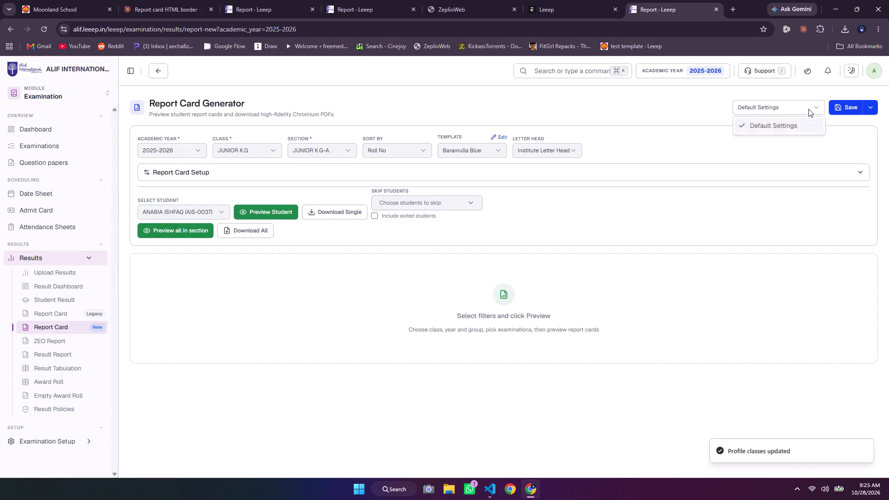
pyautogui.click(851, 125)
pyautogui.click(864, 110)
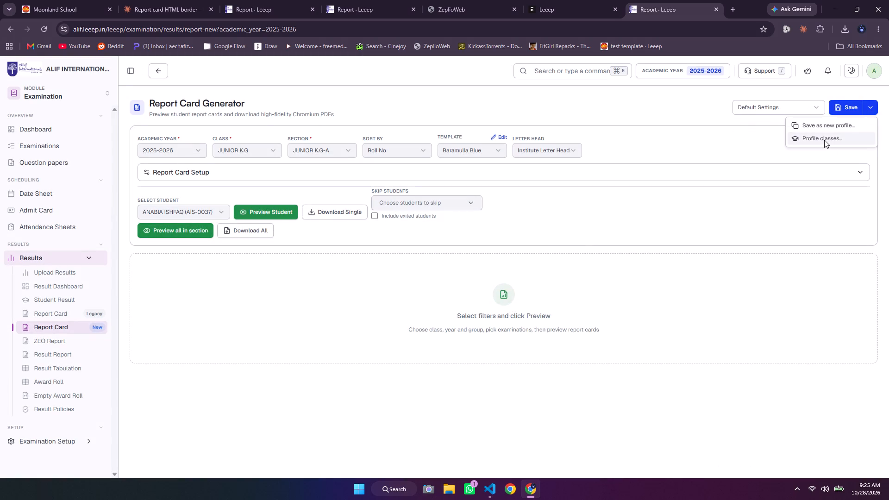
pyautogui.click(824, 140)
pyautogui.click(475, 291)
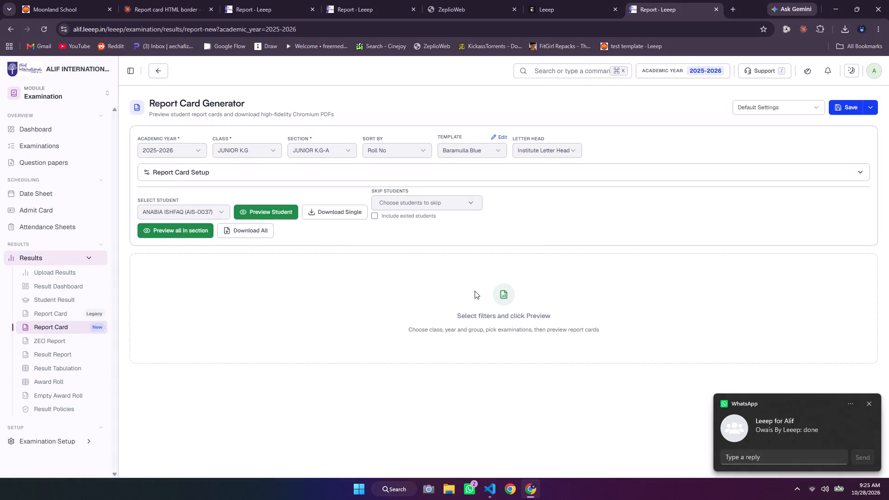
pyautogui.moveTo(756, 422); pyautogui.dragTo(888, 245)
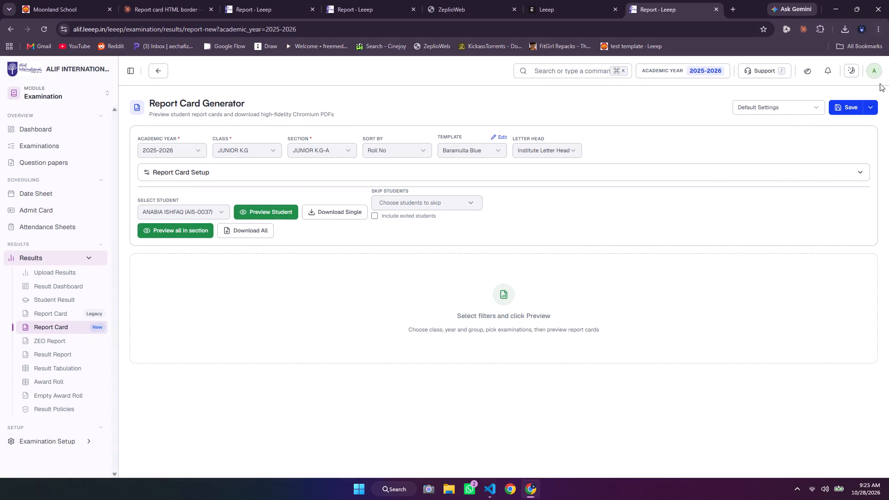
# Save the current settings as a new profile named "1st and 2nd", with GRADE 1 and GRADE 2 as its classes instead of JUNIOR K.G.
pyautogui.click(871, 110)
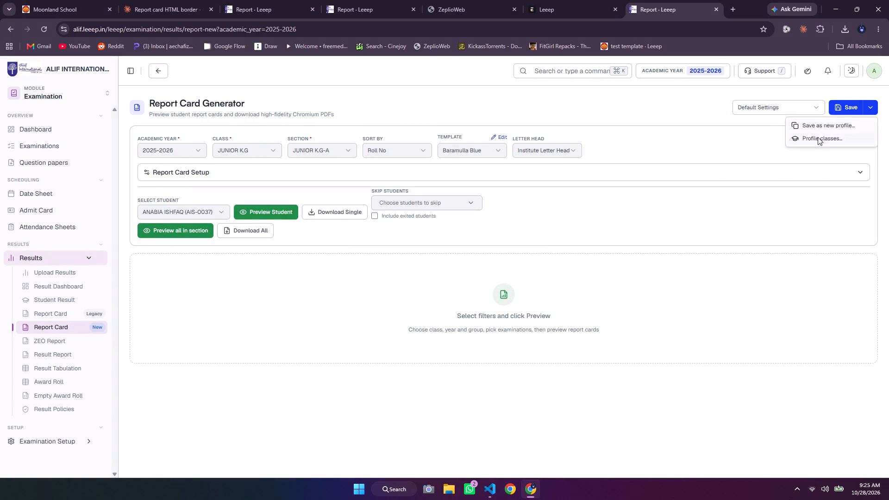
pyautogui.click(818, 129)
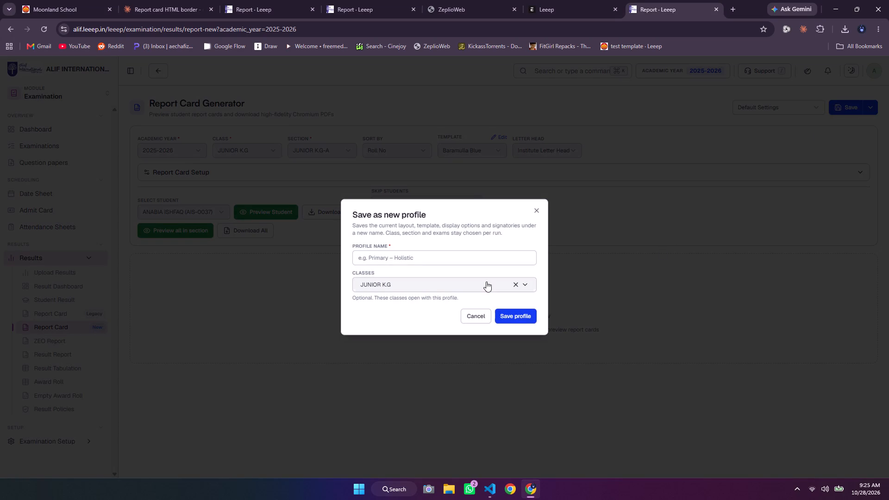
pyautogui.click(470, 263)
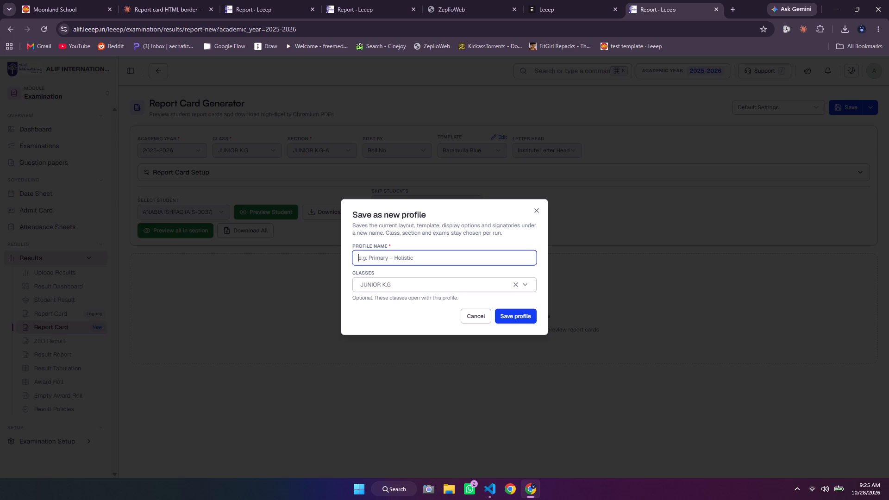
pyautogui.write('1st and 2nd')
pyautogui.click(429, 286)
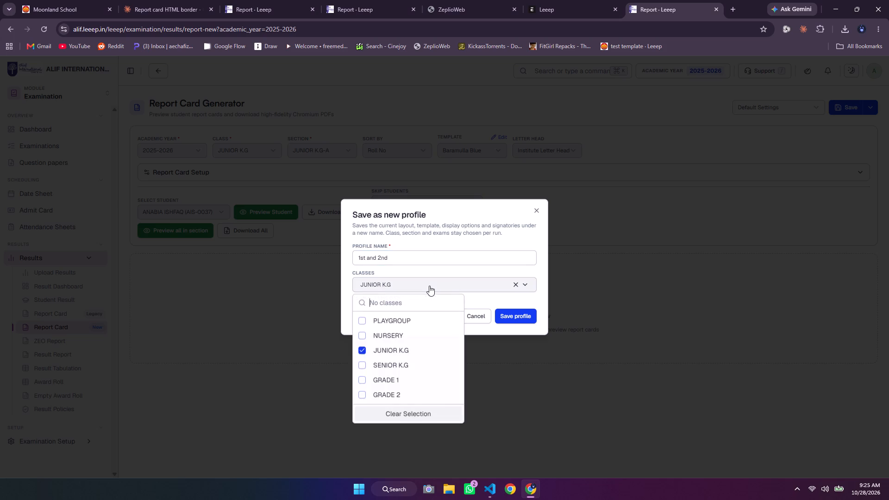
pyautogui.click(360, 352)
pyautogui.click(360, 376)
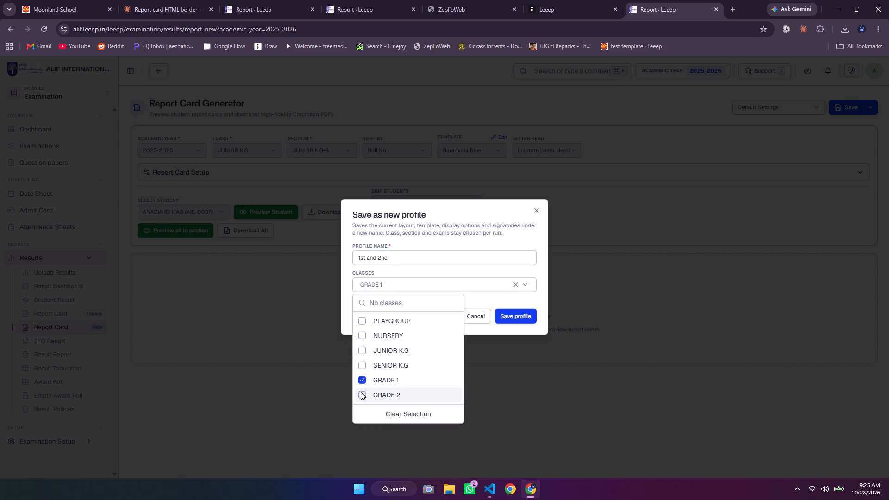
pyautogui.click(361, 395)
pyautogui.click(531, 316)
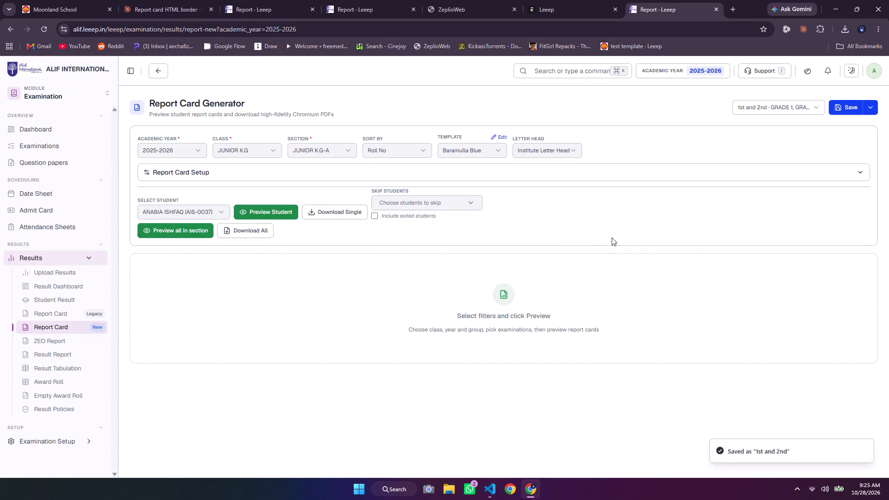
# Preview the selected JUNIOR K.G-A student's report card and look over the generated card and its missing-mark list.
pyautogui.click(282, 211)
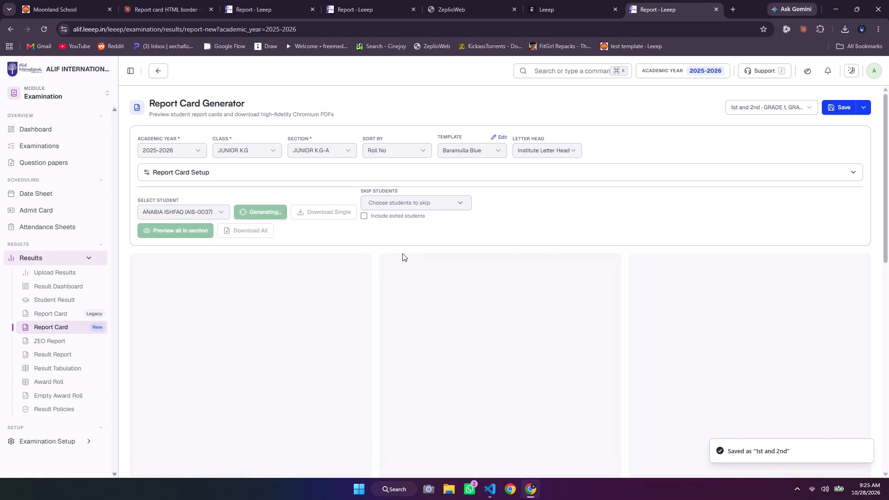
pyautogui.scroll(-4, 402, 253)
pyautogui.scroll(3, 402, 253)
pyautogui.hscroll(1, 402, 253)
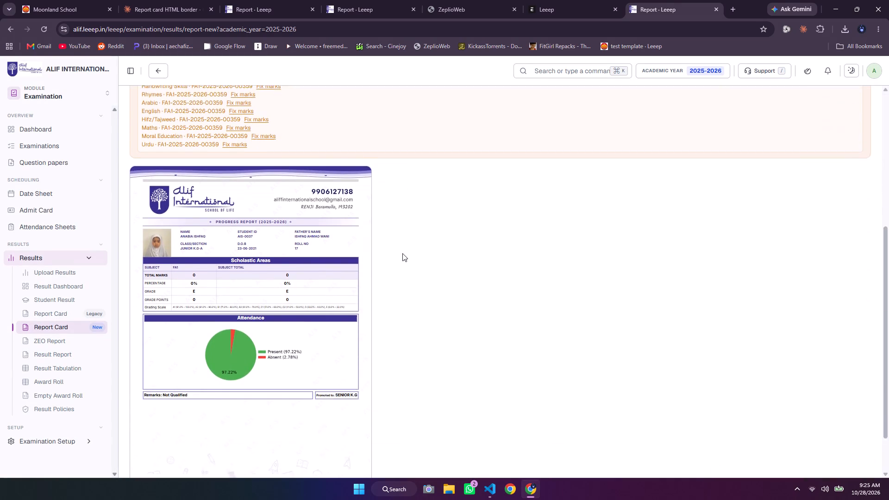
pyautogui.hscroll(1, 402, 253)
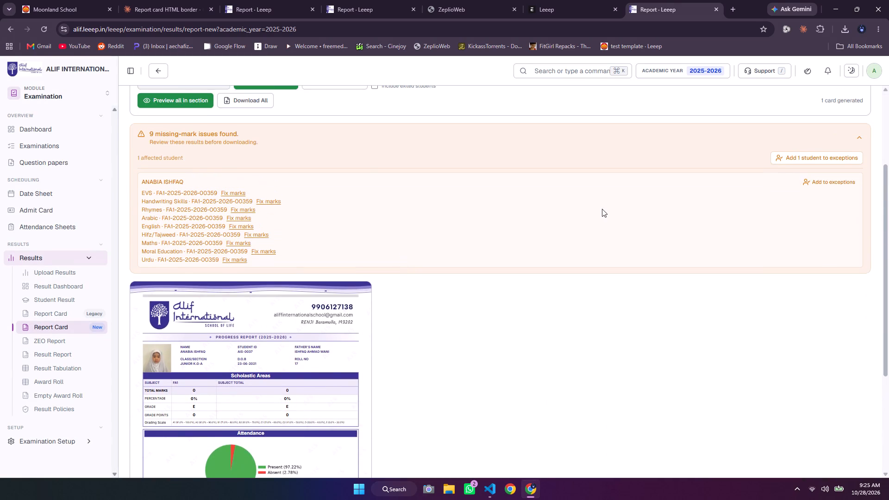
pyautogui.scroll(4, 602, 209)
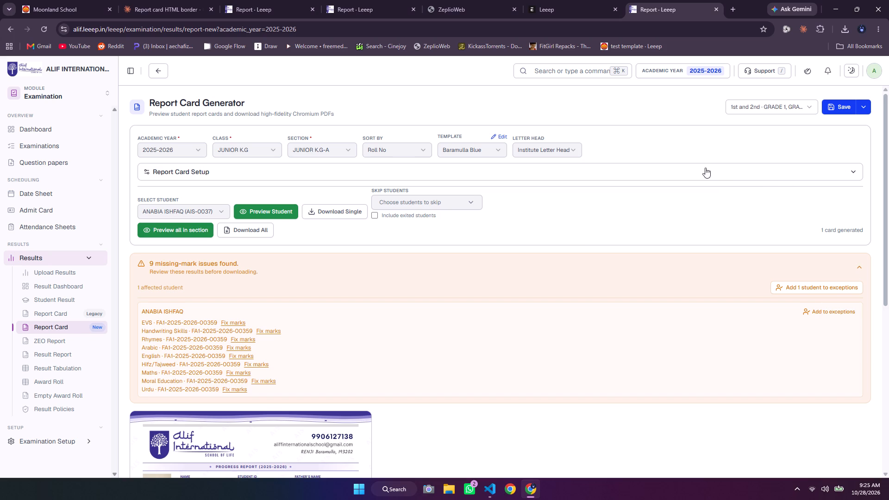
# Set the left signatory to "Class Incharge" in the report card setup's signatories.
pyautogui.click(704, 174)
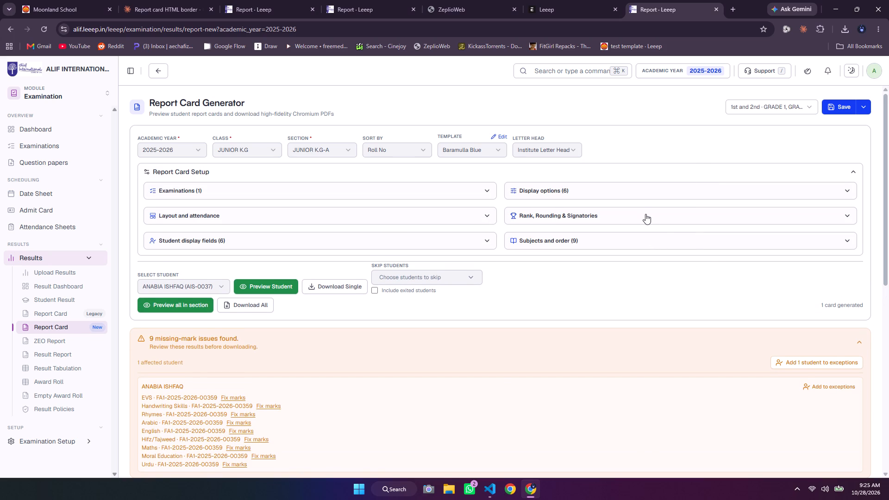
pyautogui.click(645, 214)
pyautogui.scroll(-2, 616, 310)
pyautogui.click(576, 286)
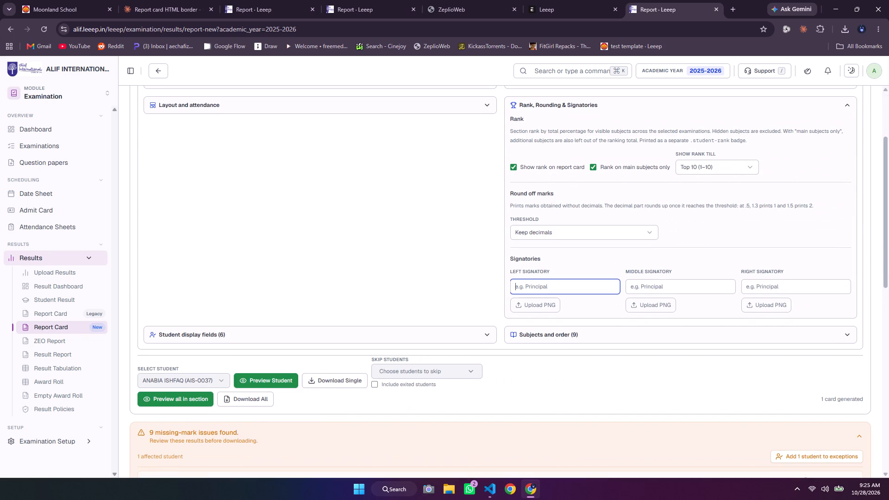
pyautogui.hotkey('shift', 'e')
pyautogui.press('x')
pyautogui.press('BackSpace')
pyautogui.press('BackSpace')
pyautogui.press('BackSpace')
pyautogui.write('Classs')
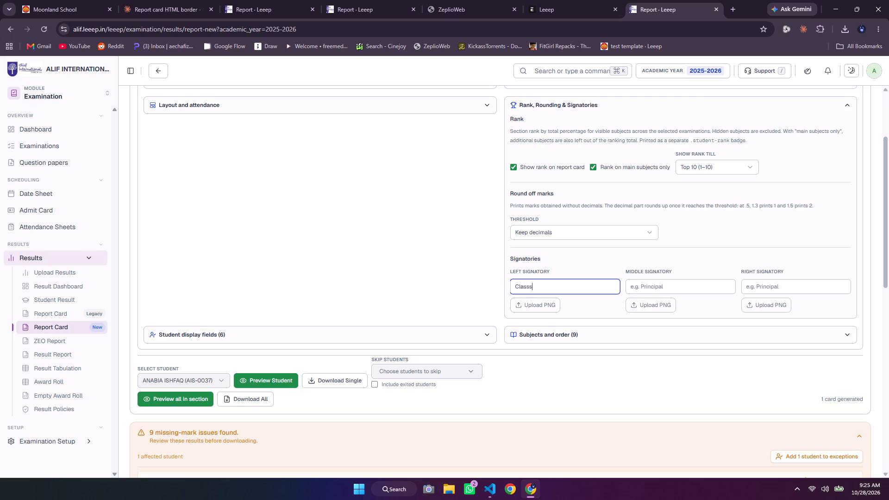
pyautogui.press('space')
pyautogui.press('BackSpace')
pyautogui.press('BackSpace')
pyautogui.press('space')
pyautogui.write('In')
pyautogui.write('charge')
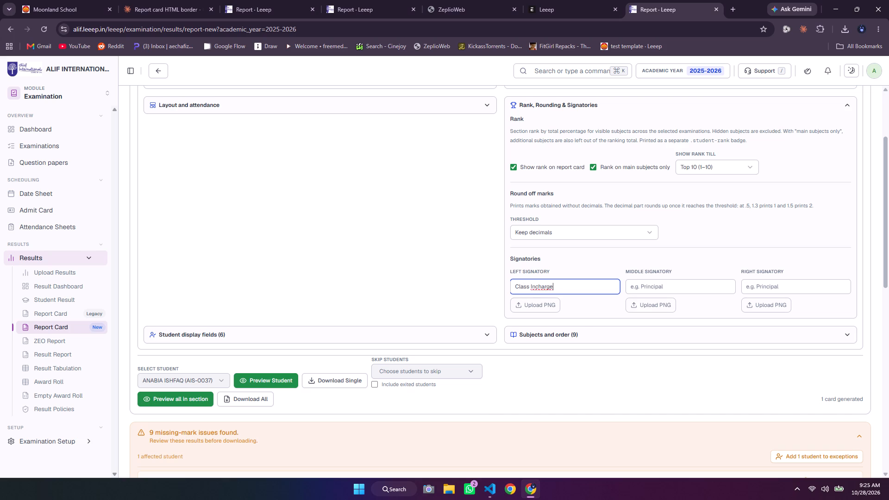
# Set the middle signatory to "Exam Incharge".
pyautogui.click(651, 281)
pyautogui.write('Exm')
pyautogui.press('BackSpace')
pyautogui.write('am Incharge')
pyautogui.press('space')
pyautogui.press('BackSpace')
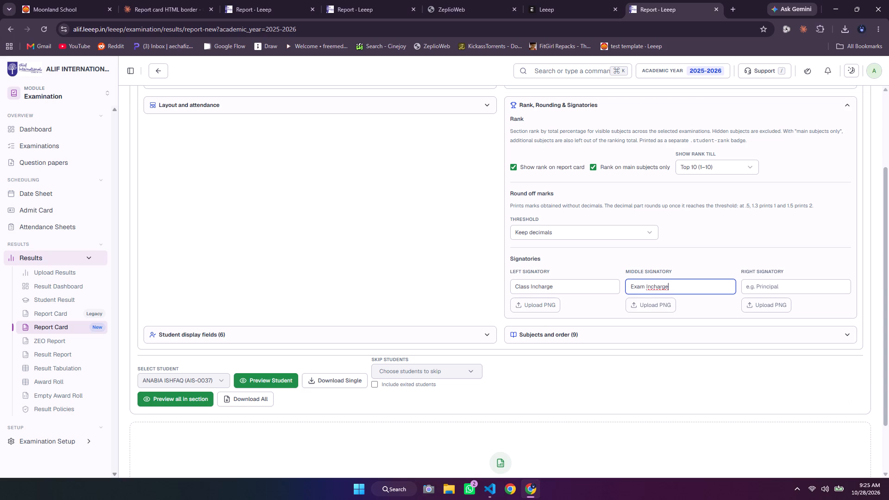
# Set the right signatory to "Principal".
pyautogui.click(760, 287)
pyautogui.write('Prinicpal')
pyautogui.press('space')
pyautogui.press('BackSpace')
pyautogui.hotkey('ctrl', 'BackSpace')
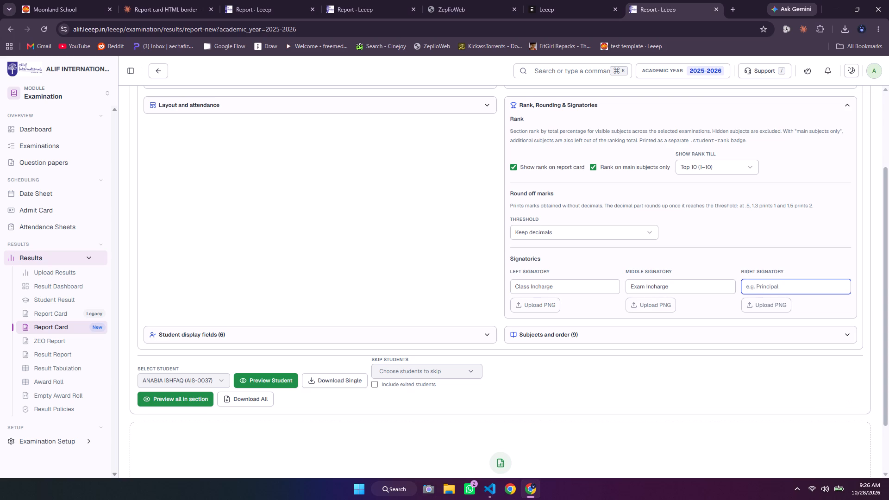
pyautogui.write('Principal')
pyautogui.press('space')
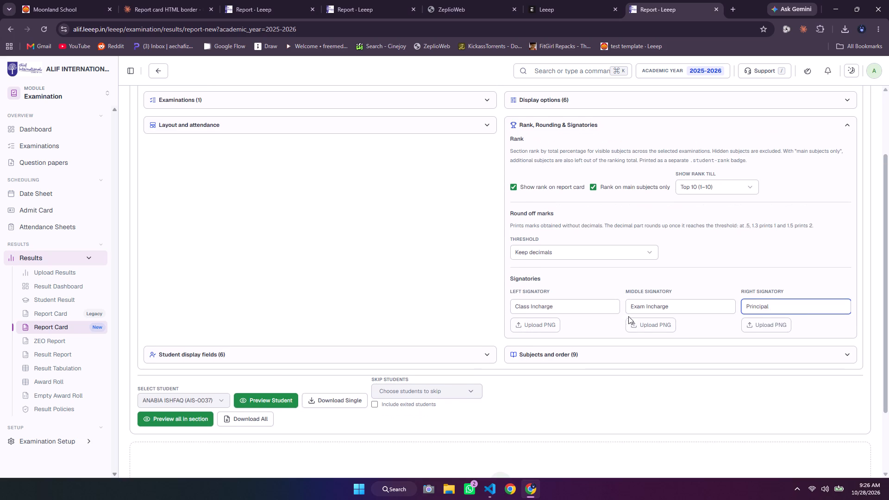
pyautogui.press('BackSpace')
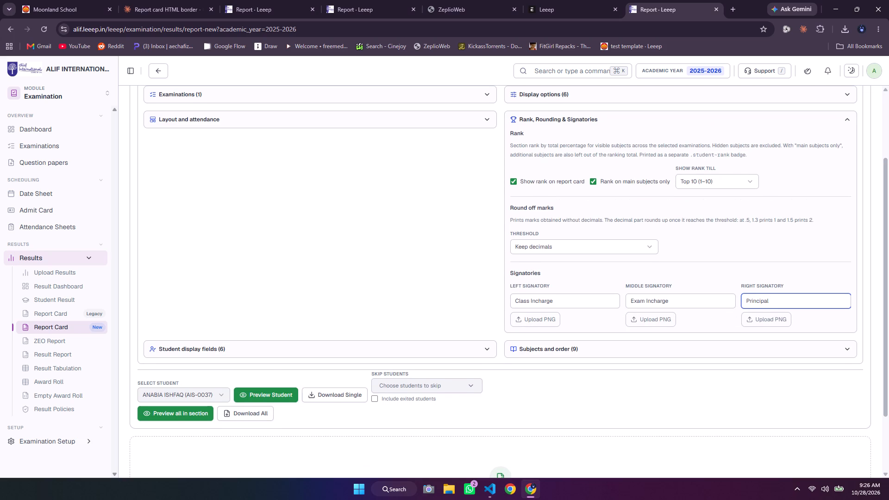
# Upload the First_Second signature image from Downloads for the Class Incharge signatory.
pyautogui.click(533, 310)
pyautogui.click(532, 321)
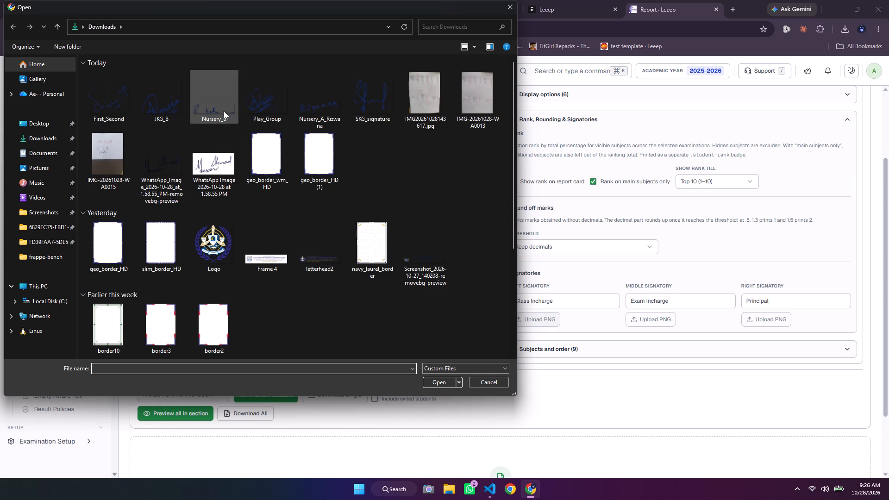
pyautogui.click(114, 101)
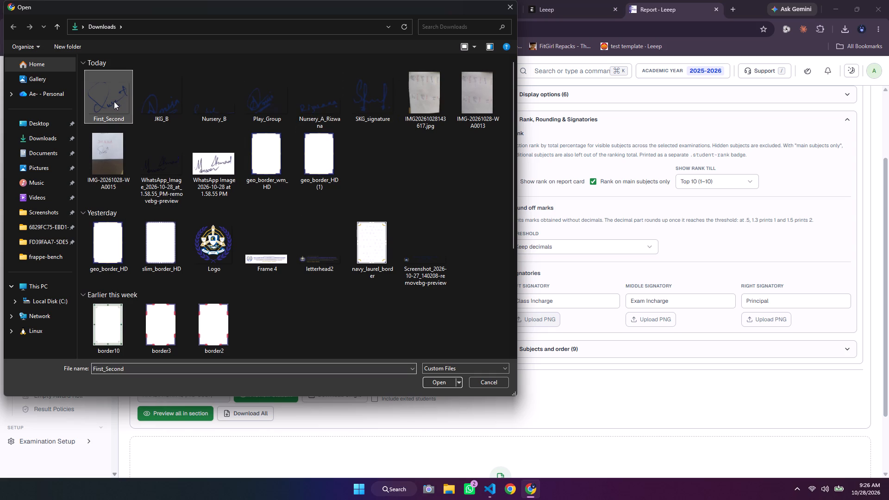
pyautogui.click(438, 378)
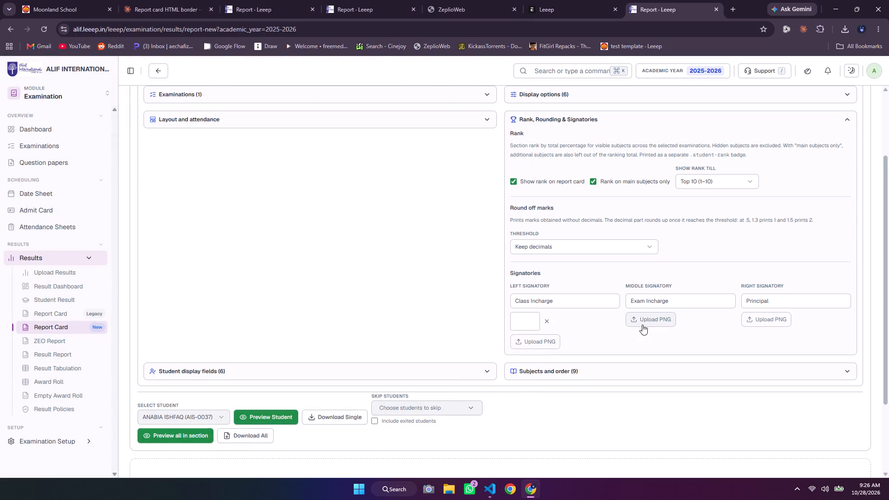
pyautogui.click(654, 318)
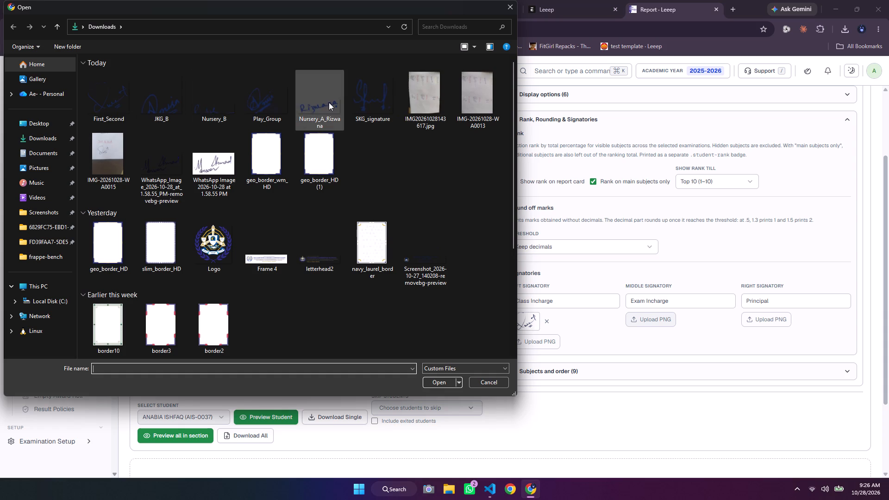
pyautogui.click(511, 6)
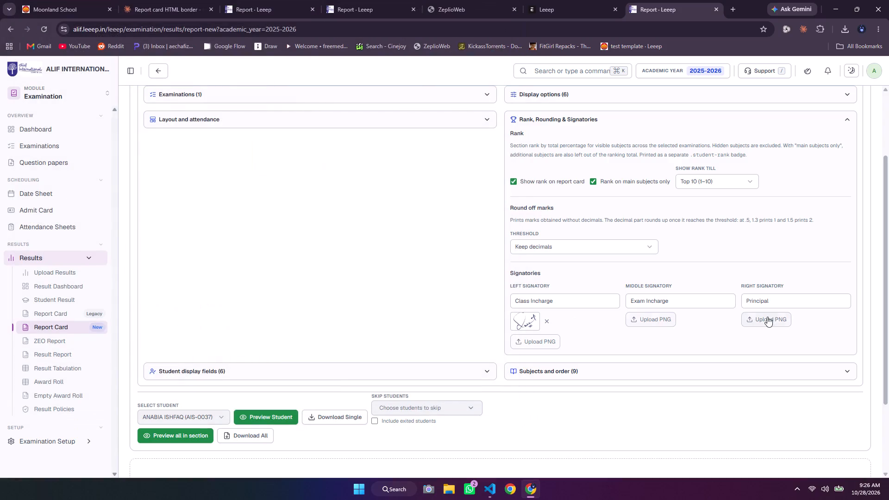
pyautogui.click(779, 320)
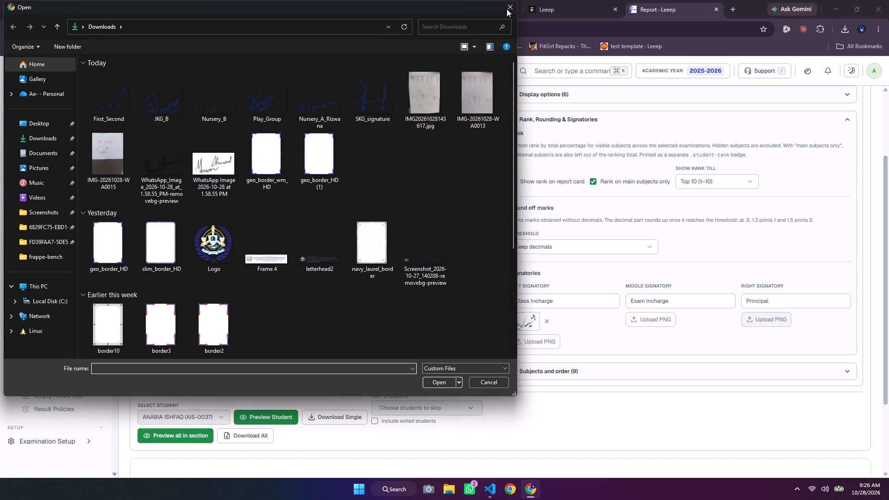
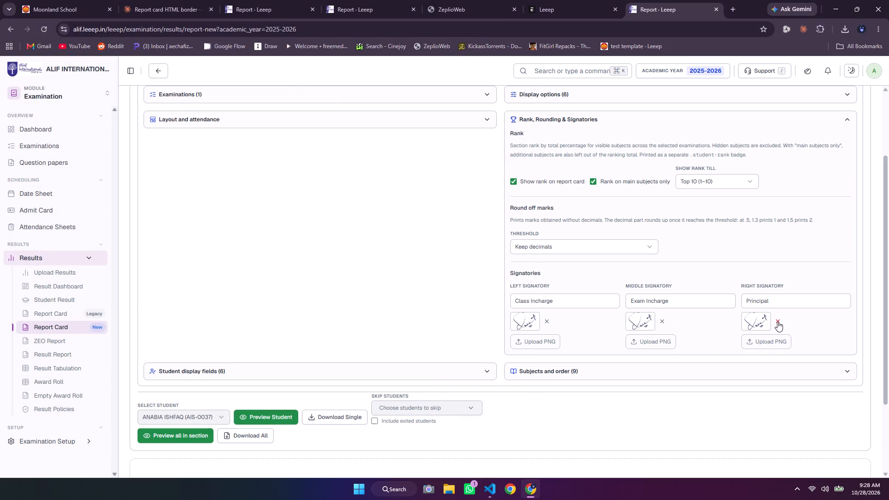
# Upload the WhatsApp_Image_2026-10-28_at_1.58.55_PM-removebg-preview file as the Principal signature image.
pyautogui.click(770, 319)
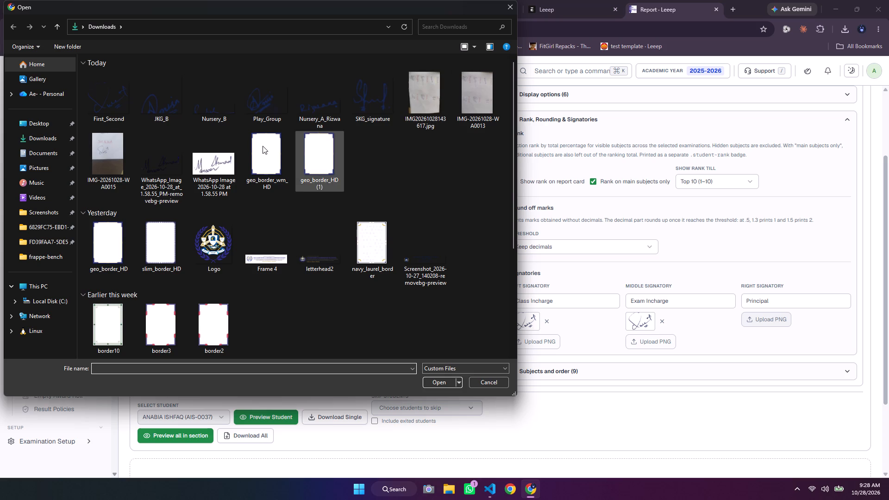
pyautogui.click(165, 161)
pyautogui.click(443, 385)
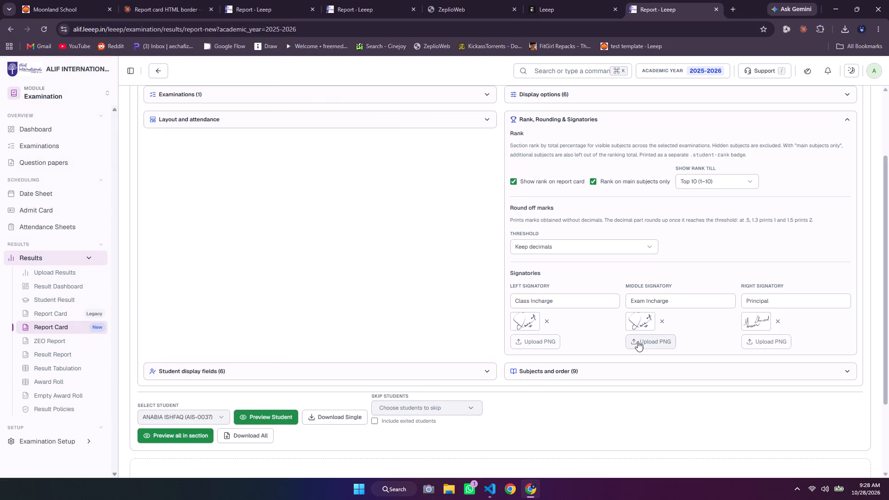
# Generate the selected student's report card preview and examine its layout and the three signatures at the bottom.
pyautogui.scroll(-2, 716, 334)
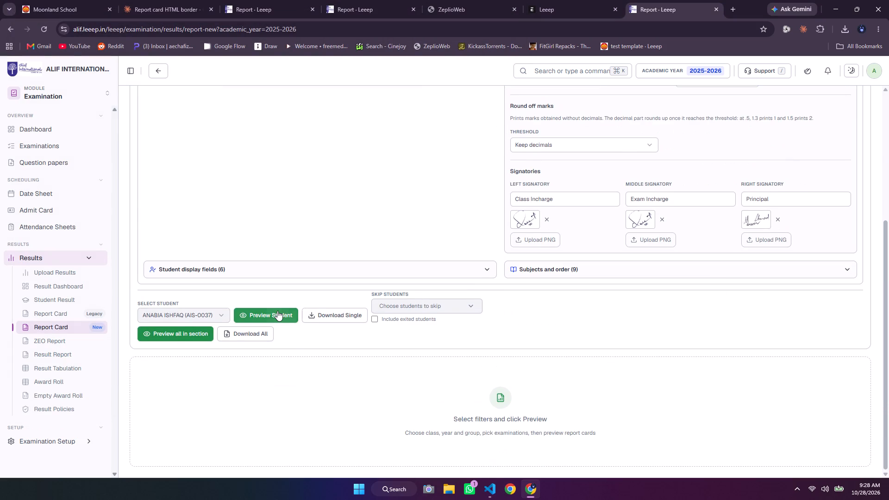
pyautogui.click(276, 311)
pyautogui.scroll(-4, 478, 327)
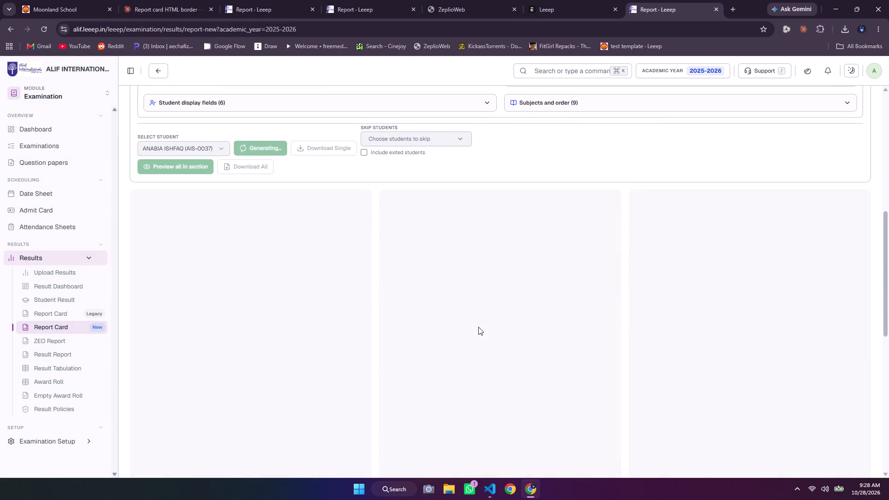
pyautogui.scroll(-3, 478, 327)
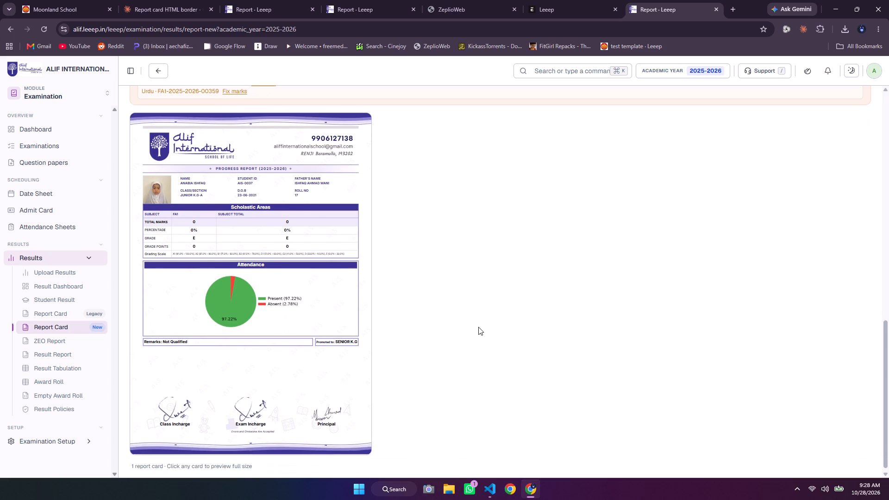
pyautogui.scroll(-1, 478, 327)
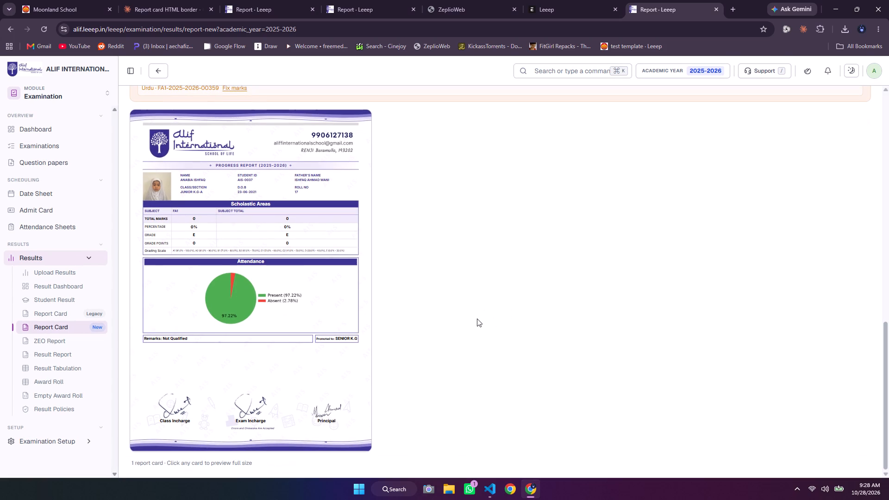
# Set the report card's class to GRADE 1 and its section to GRADE 1.
pyautogui.scroll(1, 477, 319)
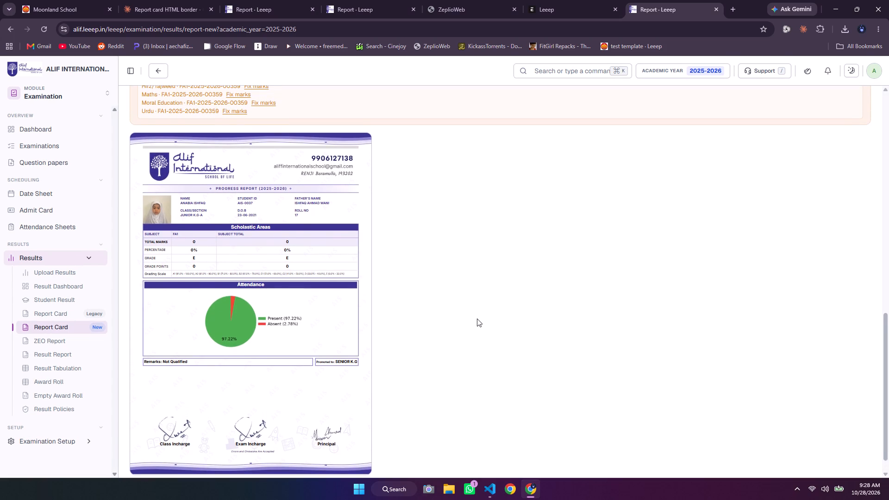
pyautogui.scroll(11, 477, 319)
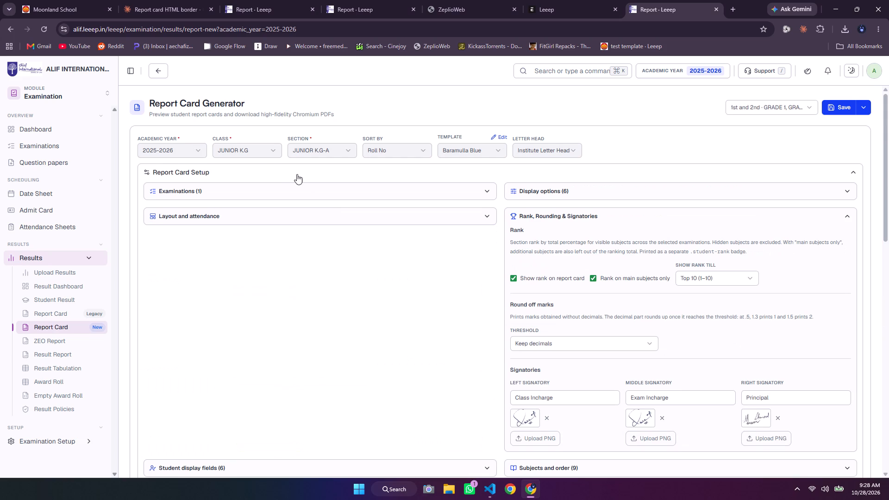
pyautogui.click(258, 148)
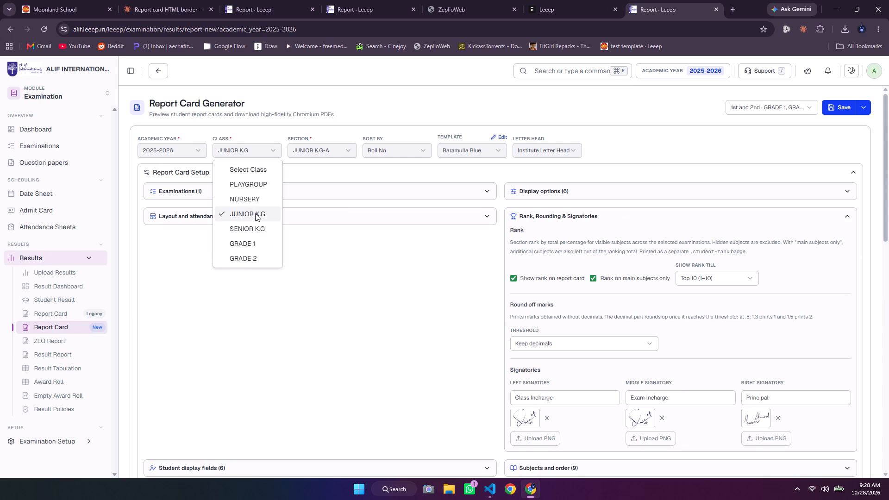
pyautogui.click(244, 246)
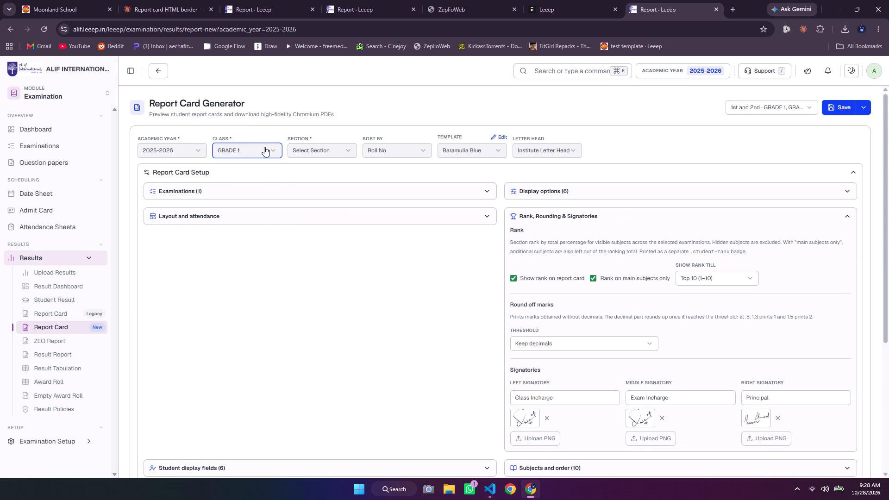
pyautogui.scroll(-3, 294, 295)
pyautogui.click(272, 327)
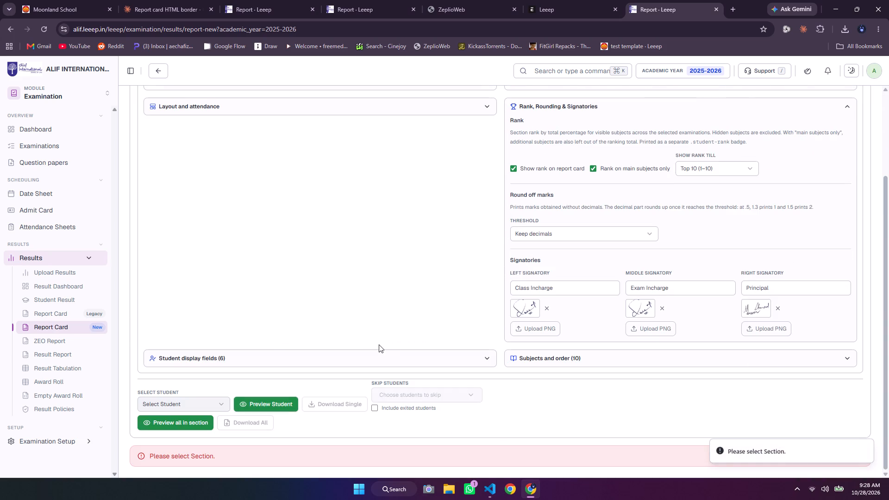
pyautogui.scroll(-1, 379, 344)
pyautogui.scroll(5, 379, 344)
pyautogui.moveTo(315, 144); pyautogui.dragTo(313, 180)
pyautogui.click(313, 180)
# Preview the selected Grade 1 student's report card and check its three signatures.
pyautogui.scroll(-5, 330, 293)
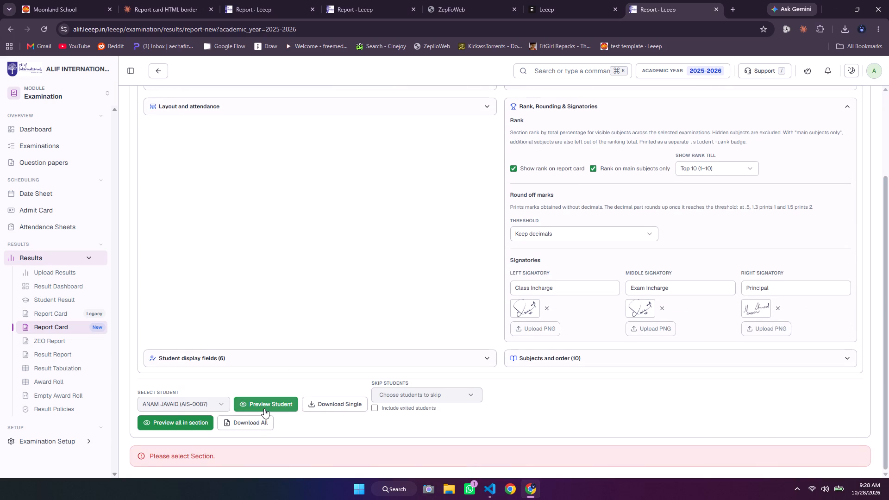
pyautogui.click(264, 408)
pyautogui.scroll(-5, 330, 429)
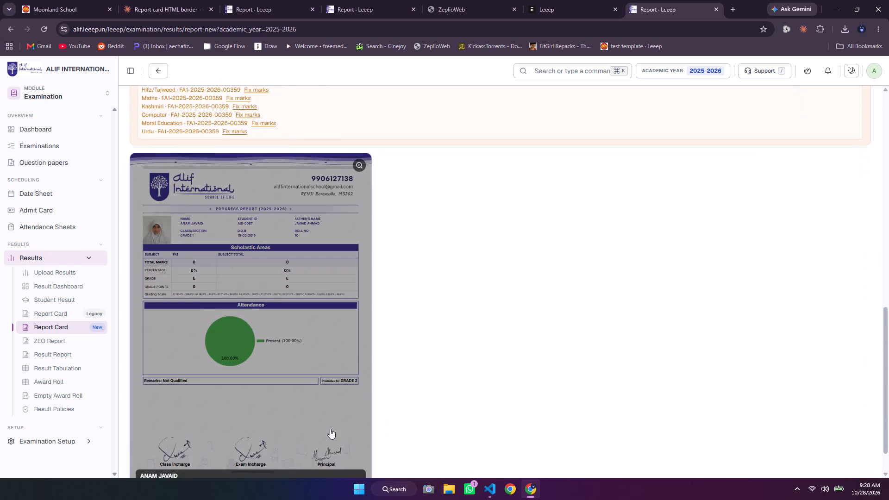
pyautogui.scroll(-1, 330, 429)
# Switch the report card profile from "1st and 2nd" to "Default Settings".
pyautogui.scroll(9, 489, 365)
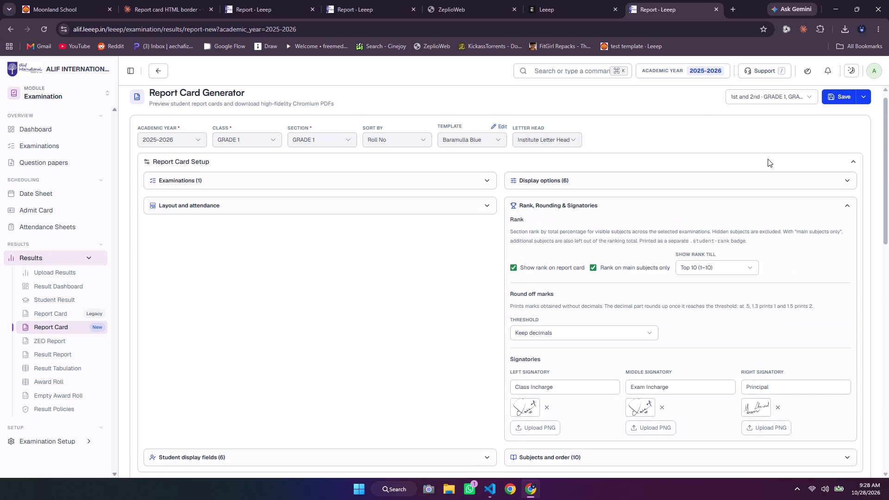
pyautogui.click(810, 105)
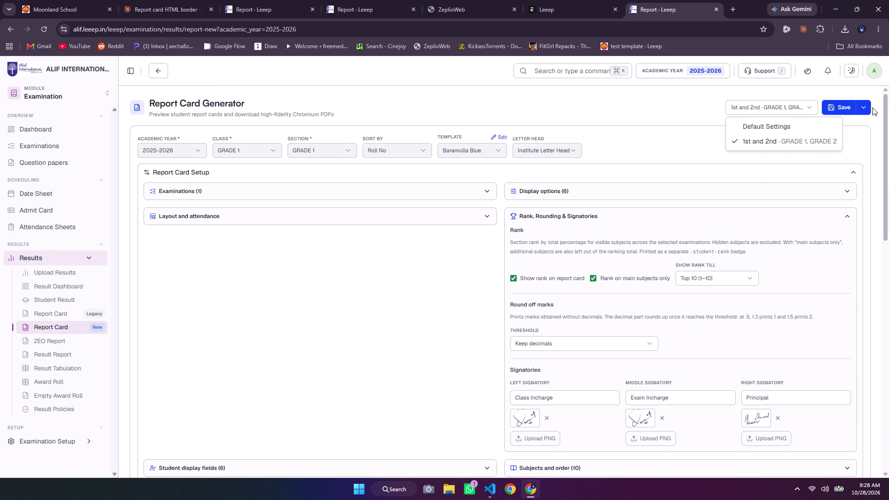
pyautogui.click(873, 107)
pyautogui.click(796, 111)
pyautogui.click(786, 131)
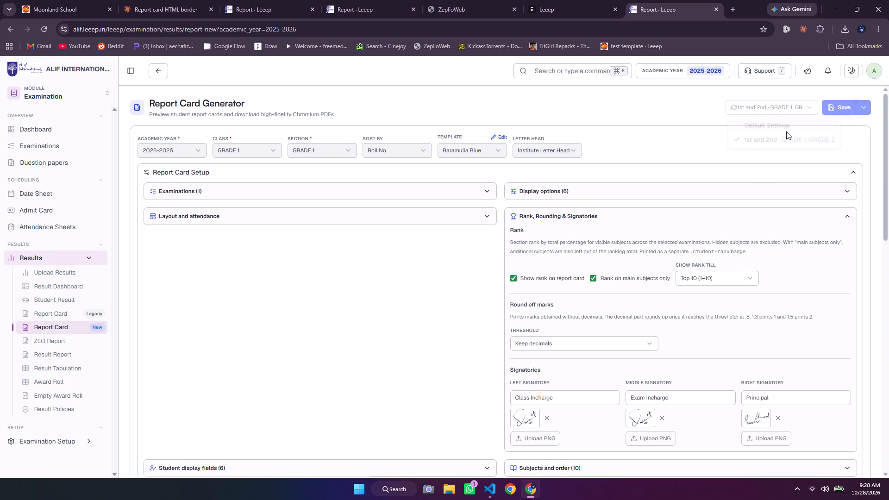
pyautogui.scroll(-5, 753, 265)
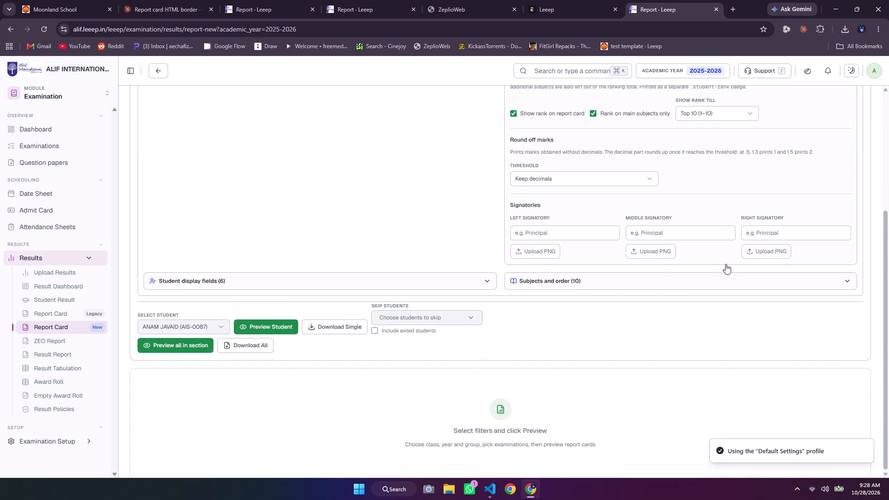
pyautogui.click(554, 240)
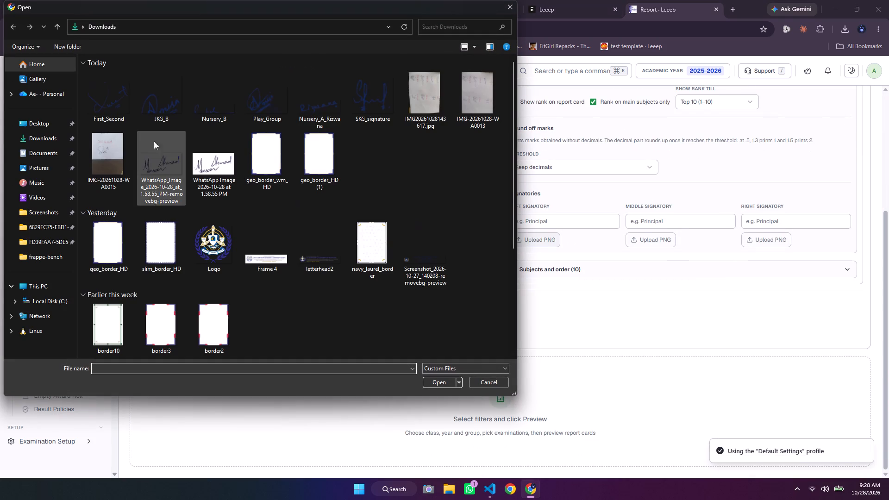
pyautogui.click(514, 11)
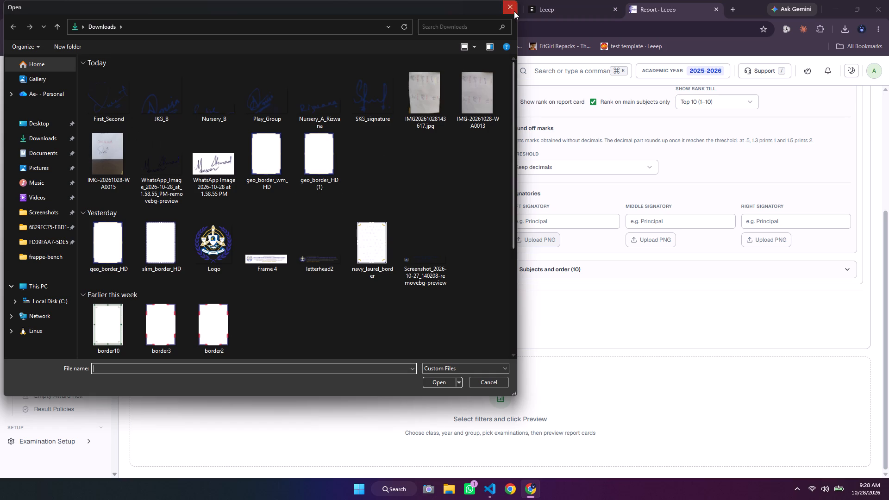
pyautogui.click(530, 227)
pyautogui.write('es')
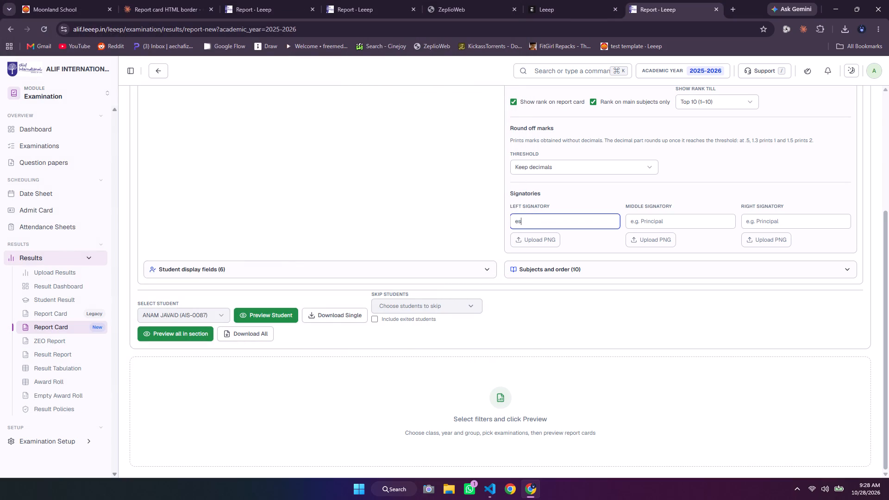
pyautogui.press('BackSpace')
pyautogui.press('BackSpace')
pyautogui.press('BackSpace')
# Enter "Principal" as the right signatory of the Default Settings profile.
pyautogui.click(765, 219)
pyautogui.hotkey('shift', '{')
pyautogui.hotkey('shift', 'BackSpace')
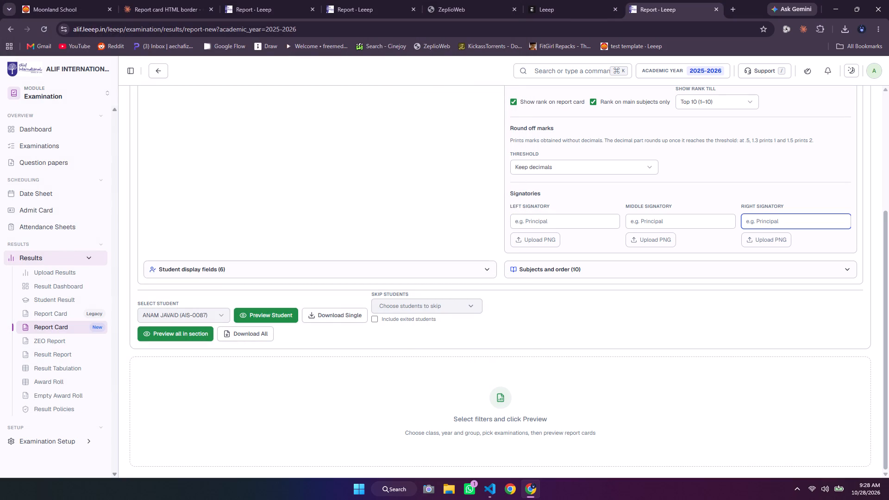
pyautogui.write('Princi')
pyautogui.write('ap')
pyautogui.press('BackSpace')
pyautogui.press('BackSpace')
pyautogui.press('BackSpace')
pyautogui.write('ipa')
pyautogui.press('space')
pyautogui.press('BackSpace')
pyautogui.press('space')
pyautogui.press('BackSpace')
pyautogui.press('l')
# Enter "Examination Incharge" as the middle signatory.
pyautogui.click(691, 223)
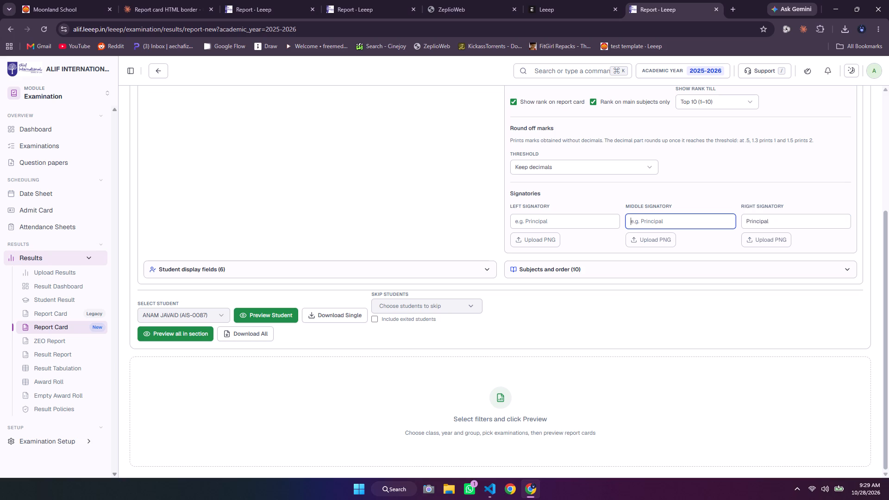
pyautogui.hotkey('shift', 'e')
pyautogui.write('xaminaiton')
pyautogui.press('space')
pyautogui.hotkey('ctrl', 'BackSpace')
pyautogui.write('Examination')
pyautogui.press('space')
pyautogui.write('IN')
pyautogui.press('BackSpace')
pyautogui.write('ncharge')
# Enter "Class Incharge" as the left signatory.
pyautogui.click(592, 224)
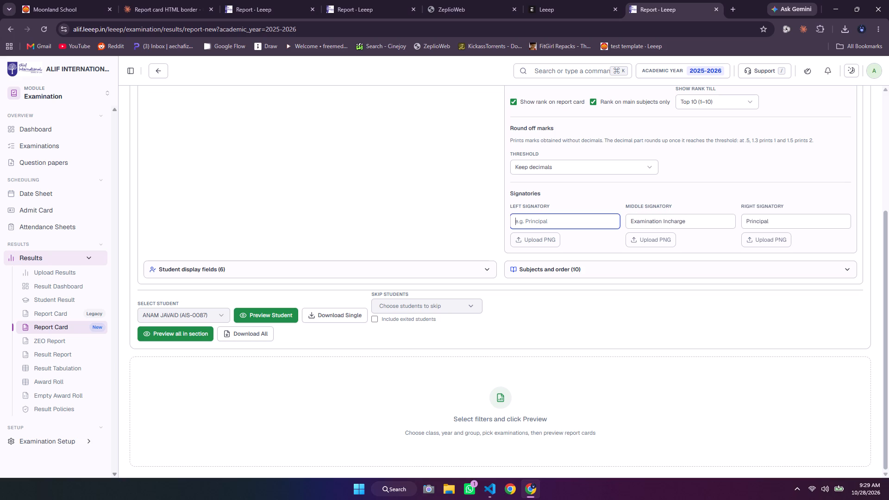
pyautogui.write('Class')
pyautogui.press('space')
pyautogui.press('BackSpace')
pyautogui.press('space')
pyautogui.write('Incharge')
# Open the image picker for the left signatory's signature and reposition it to reveal the form behind.
pyautogui.click(537, 240)
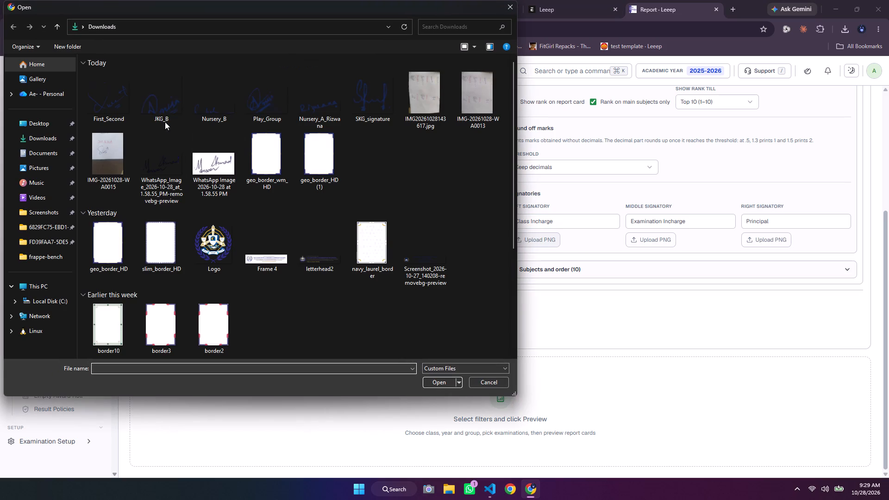
pyautogui.moveTo(398, 14); pyautogui.dragTo(446, 51)
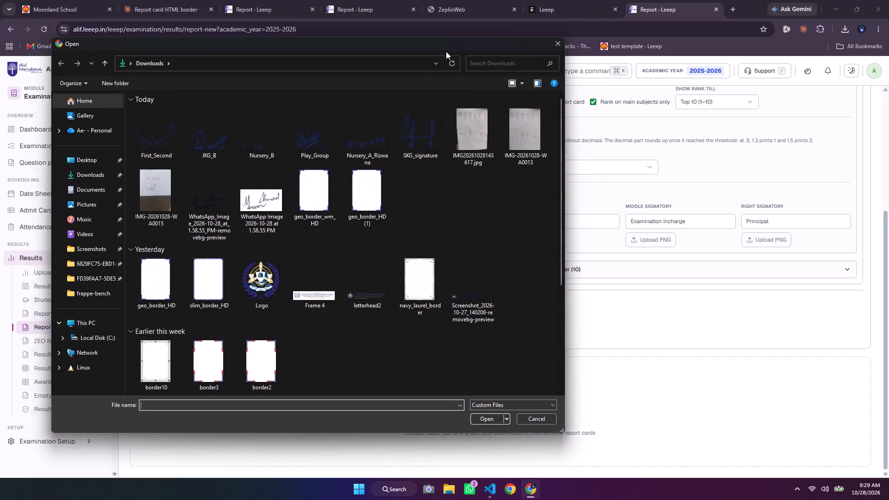
pyautogui.moveTo(446, 51); pyautogui.dragTo(438, 70)
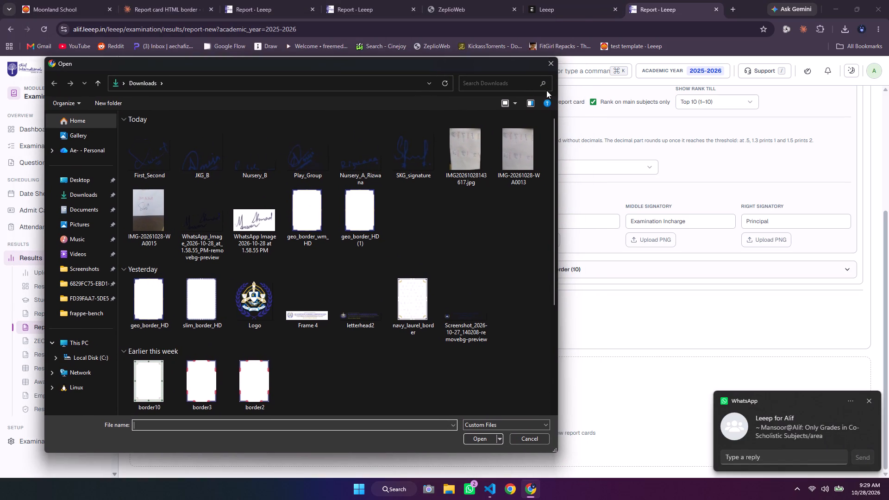
# Dismiss the left signatory's image picker and upload the First_Second image as the middle signatory's signature.
pyautogui.click(551, 62)
pyautogui.click(648, 249)
pyautogui.click(650, 244)
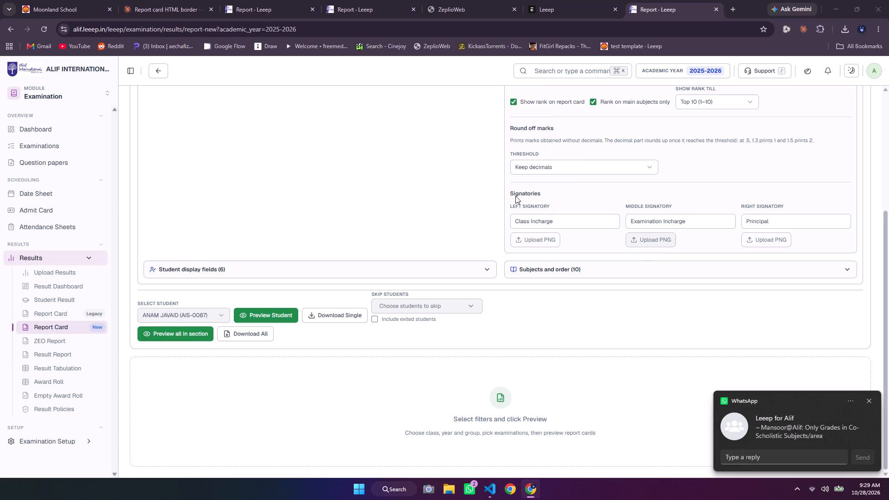
pyautogui.click(161, 147)
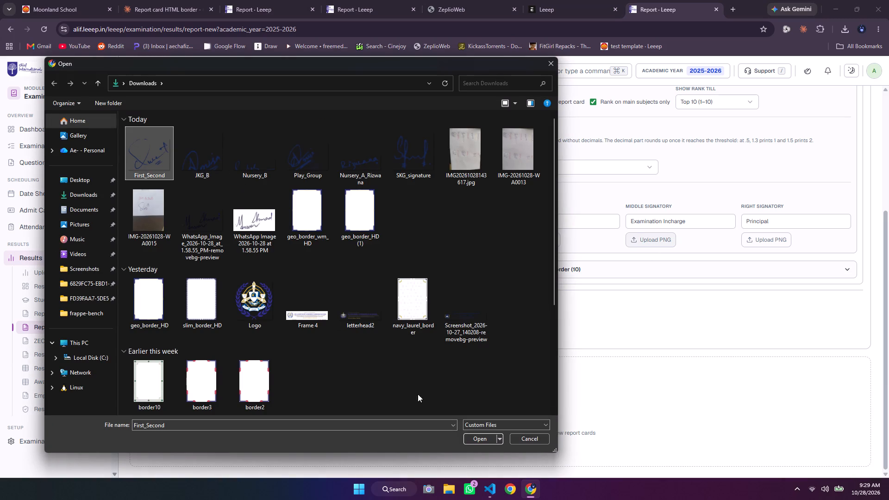
pyautogui.click(471, 442)
# Upload WhatsApp_Image_2026-10-28_at_1.58.55_PM-removebg-preview from Downloads as the right signatory's signature.
pyautogui.click(764, 232)
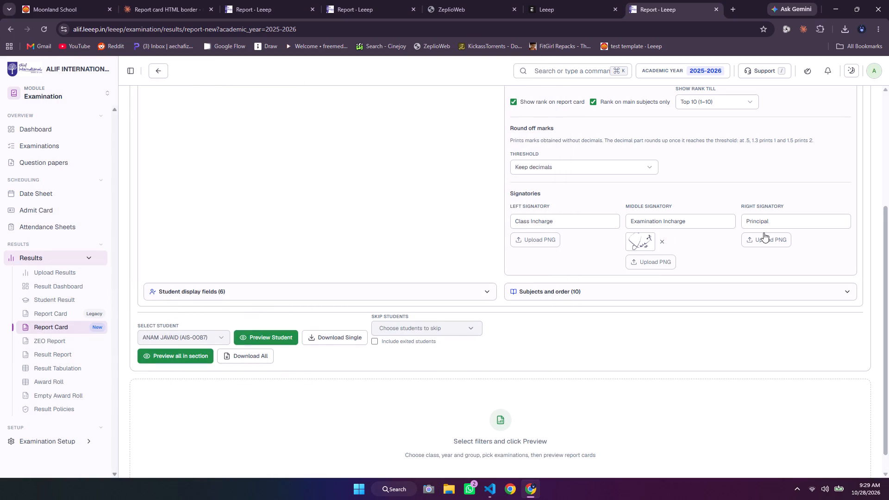
pyautogui.click(193, 220)
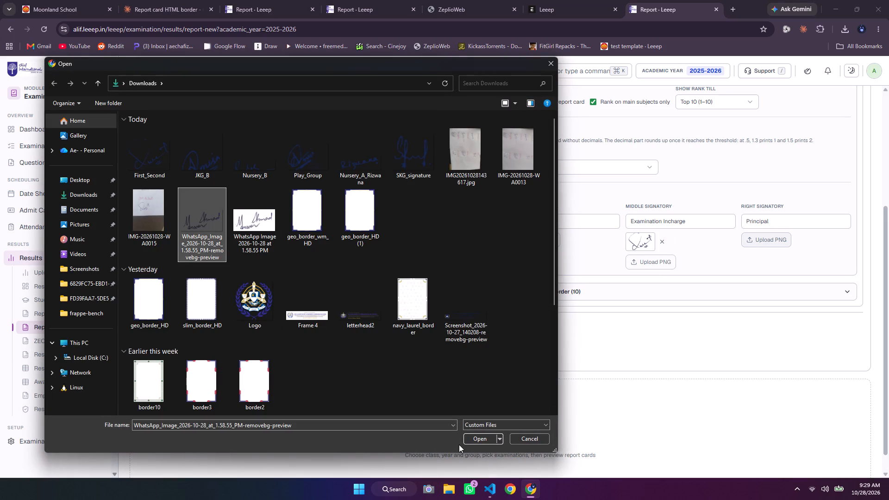
pyautogui.click(486, 438)
# Save the signatory changes to the Default Settings profile.
pyautogui.scroll(1, 612, 328)
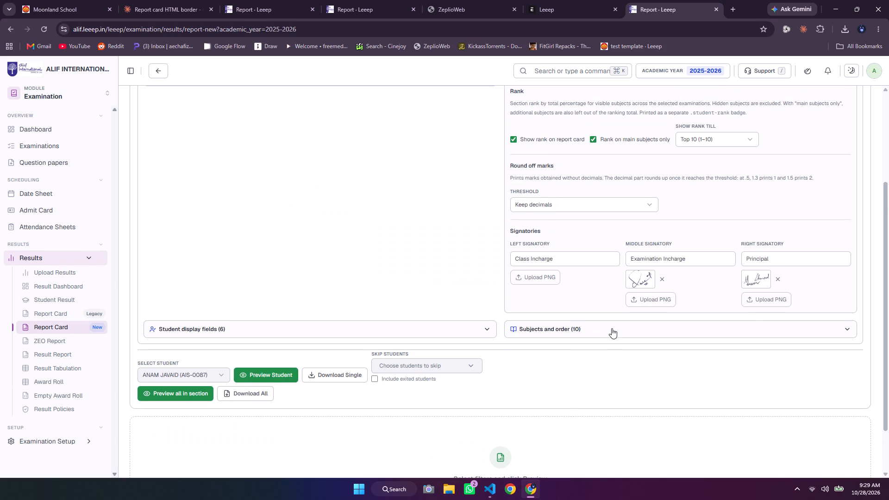
pyautogui.scroll(7, 540, 313)
pyautogui.click(840, 105)
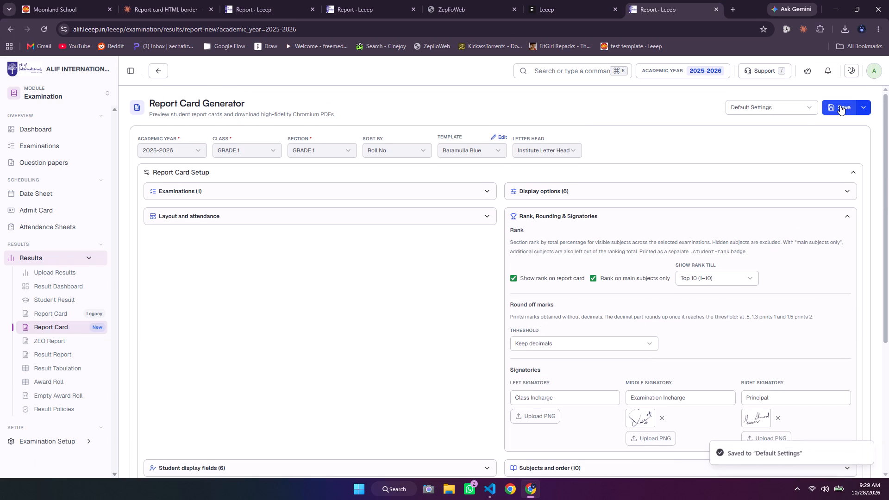
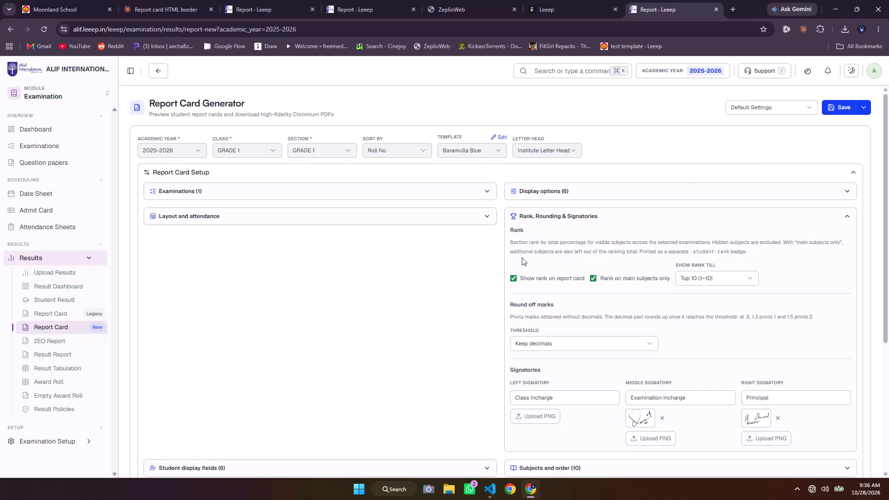
# Save the current signatory setup to the Default Settings profile.
pyautogui.scroll(-6, 522, 257)
pyautogui.scroll(6, 522, 257)
pyautogui.click(841, 106)
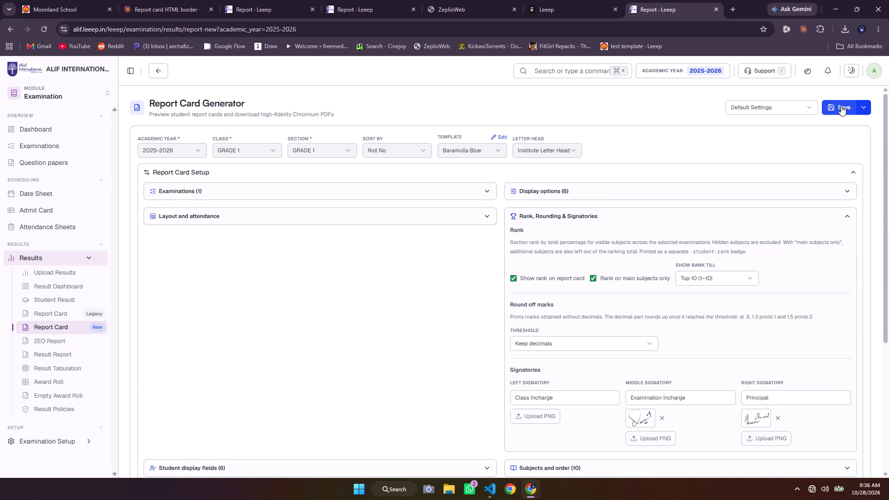
pyautogui.scroll(-4, 688, 165)
pyautogui.scroll(1, 688, 165)
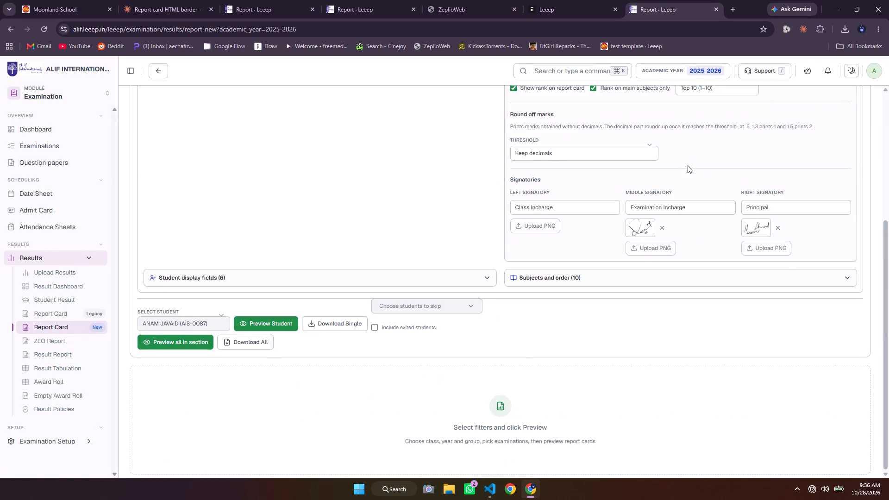
pyautogui.scroll(3, 688, 165)
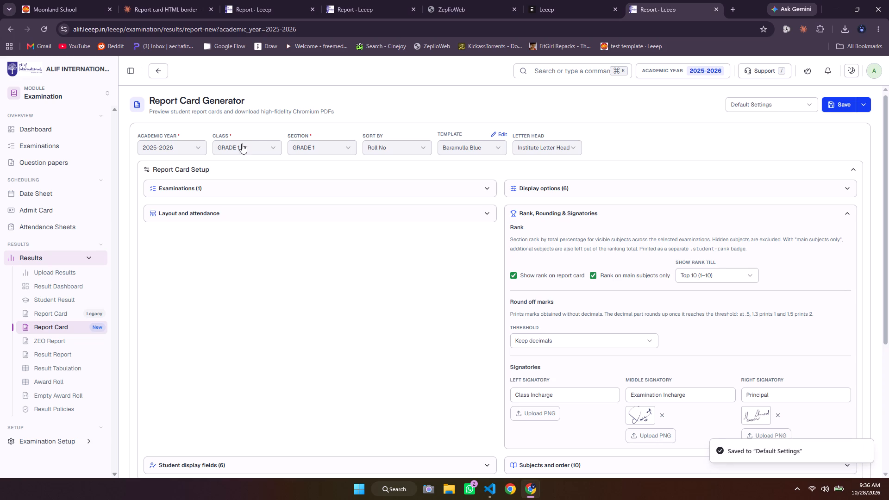
# Set the report card class to PLAYGROUP and the section to PLAYGROUP.
pyautogui.click(327, 148)
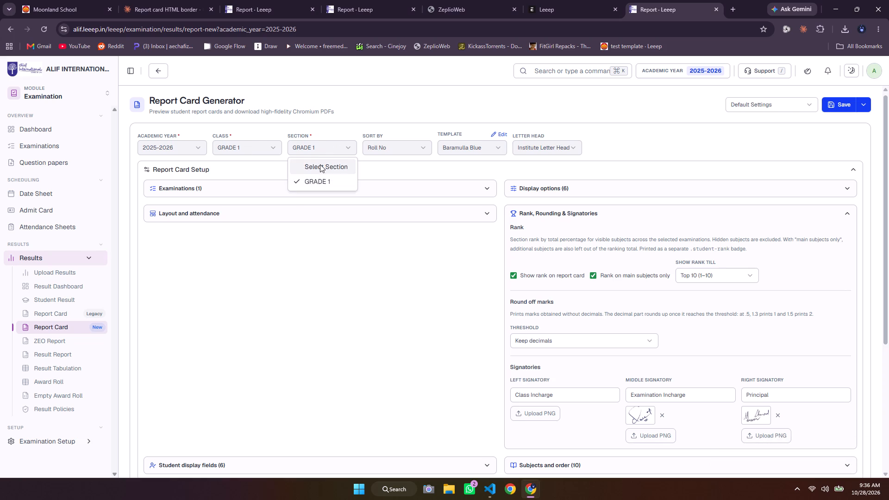
pyautogui.doubleClick(265, 147)
pyautogui.click(255, 179)
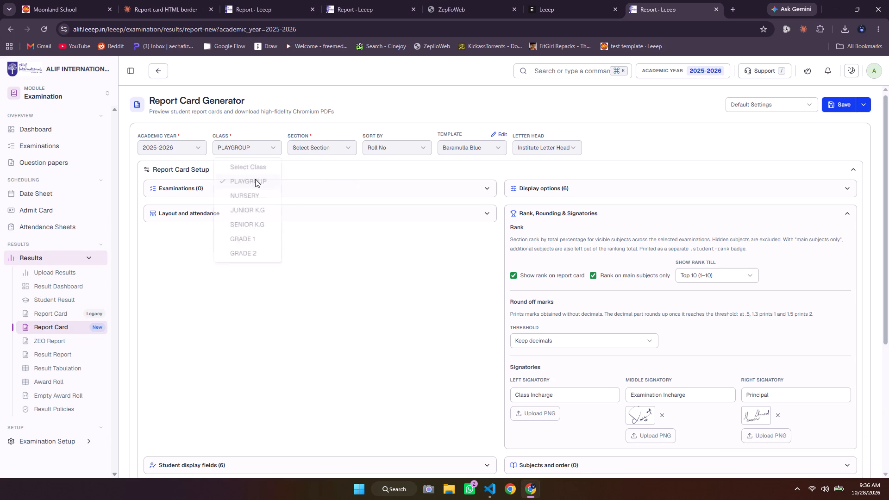
pyautogui.click(333, 145)
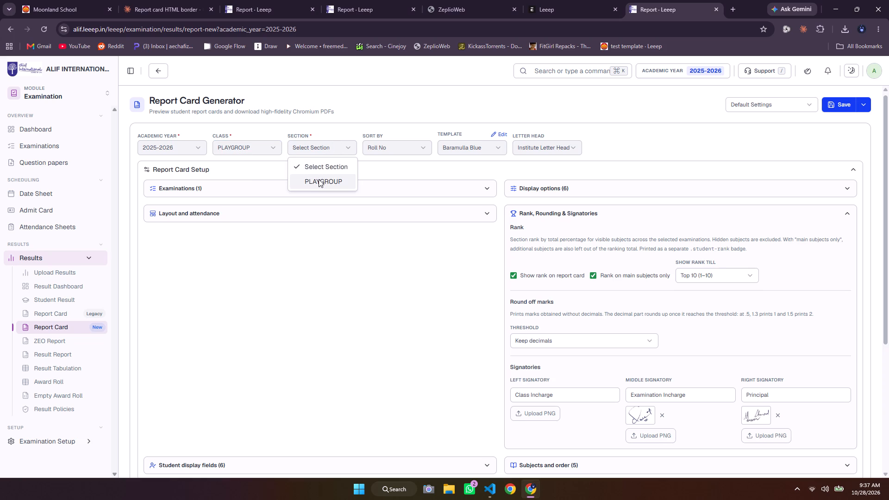
pyautogui.click(319, 179)
# Preview the selected PLAYGROUP student's report card and check its layout and signatures.
pyautogui.scroll(-6, 352, 250)
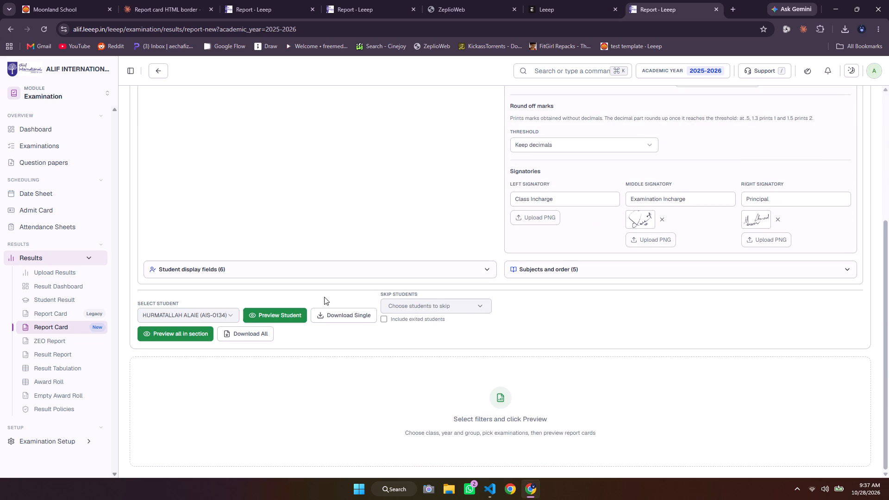
pyautogui.click(284, 320)
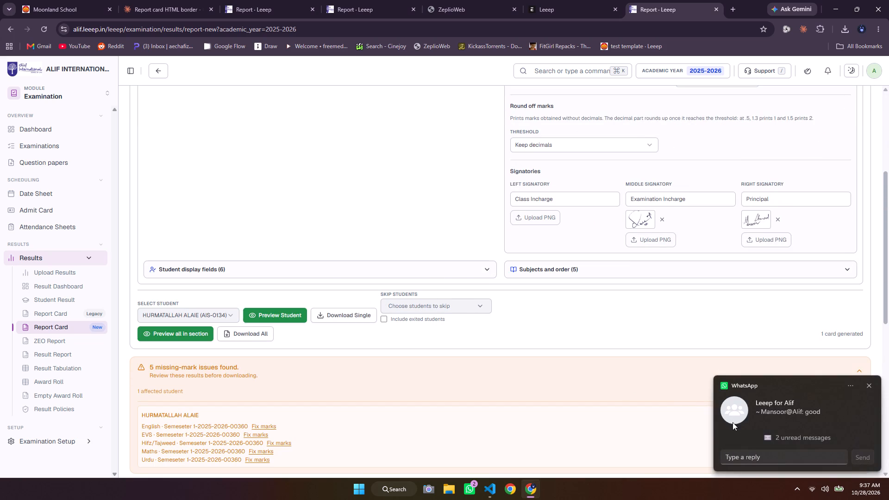
pyautogui.moveTo(746, 422); pyautogui.dragTo(888, 395)
pyautogui.scroll(-5, 697, 392)
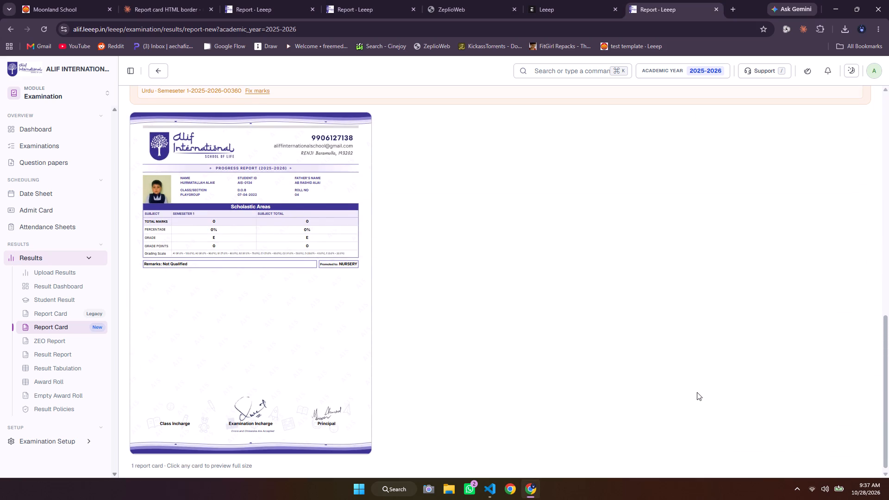
pyautogui.scroll(5, 697, 392)
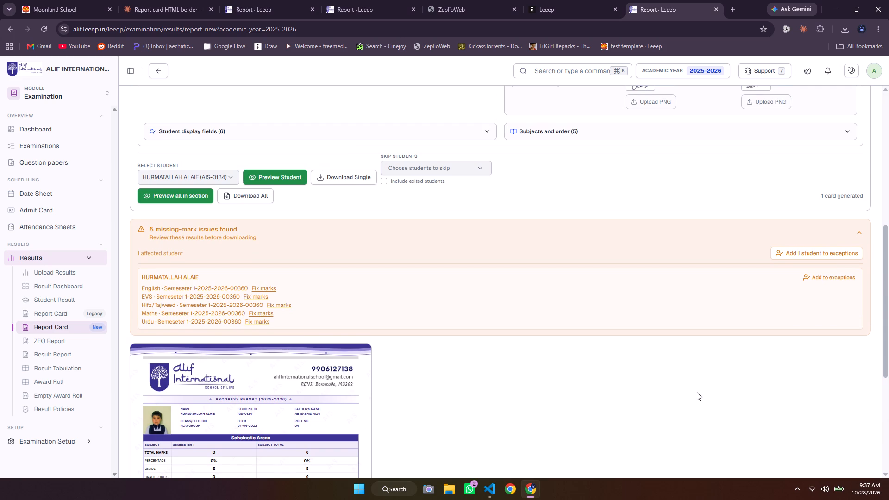
pyautogui.scroll(-5, 672, 458)
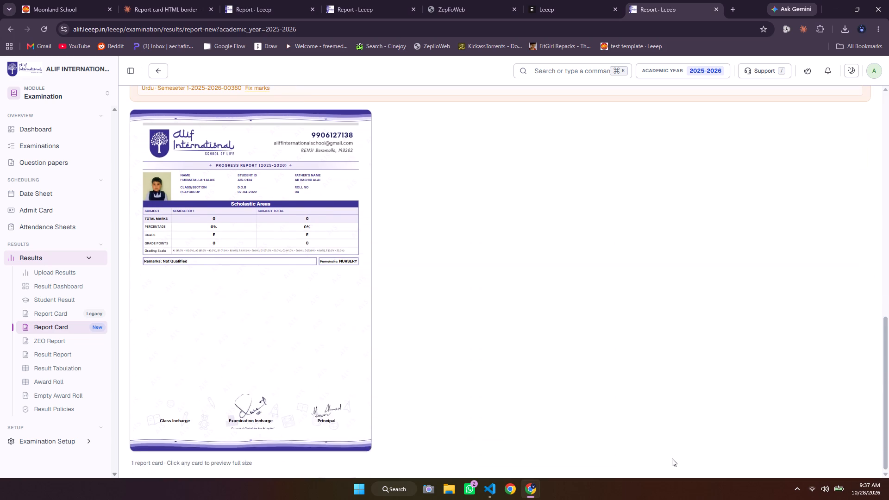
pyautogui.scroll(-1, 672, 458)
# Save the current settings as a new profile named "playground" for the PLAYGROUP class.
pyautogui.scroll(7, 672, 458)
pyautogui.scroll(6, 793, 264)
pyautogui.click(863, 112)
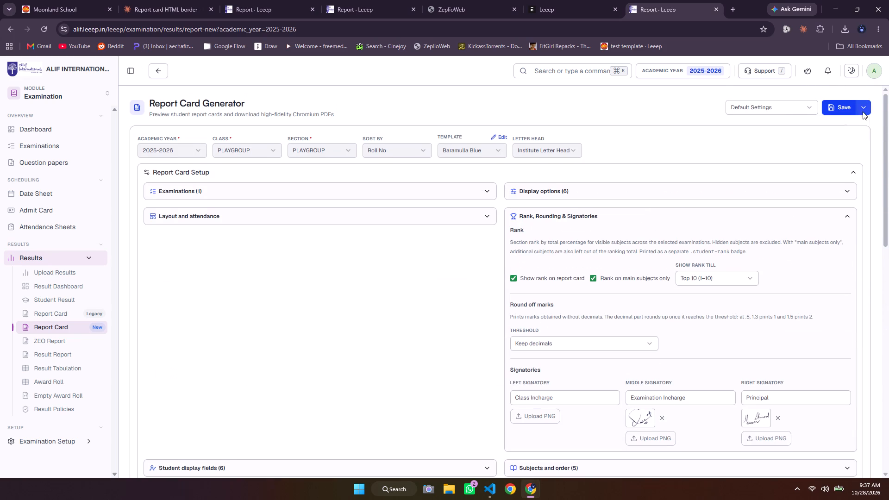
pyautogui.click(807, 126)
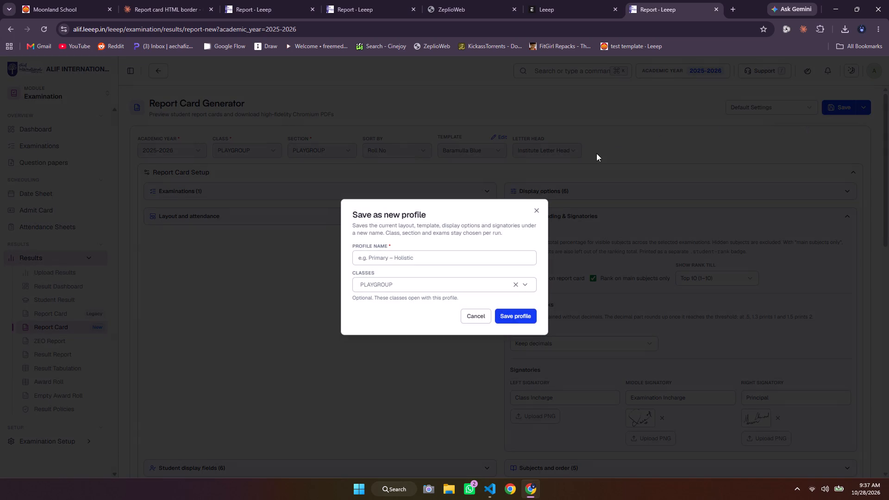
pyautogui.click(464, 275)
pyautogui.click(467, 239)
pyautogui.click(468, 255)
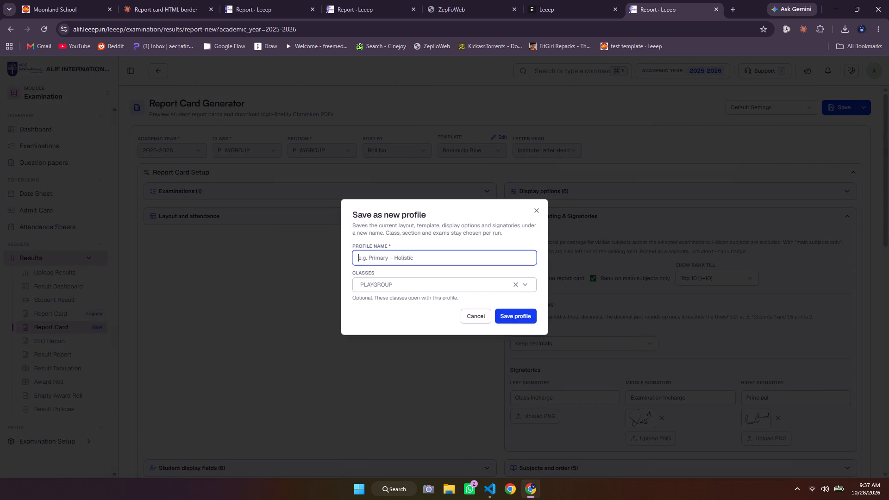
pyautogui.write('playground')
pyautogui.press('space')
pyautogui.press('BackSpace')
pyautogui.press('space')
pyautogui.click(425, 283)
pyautogui.doubleClick(520, 322)
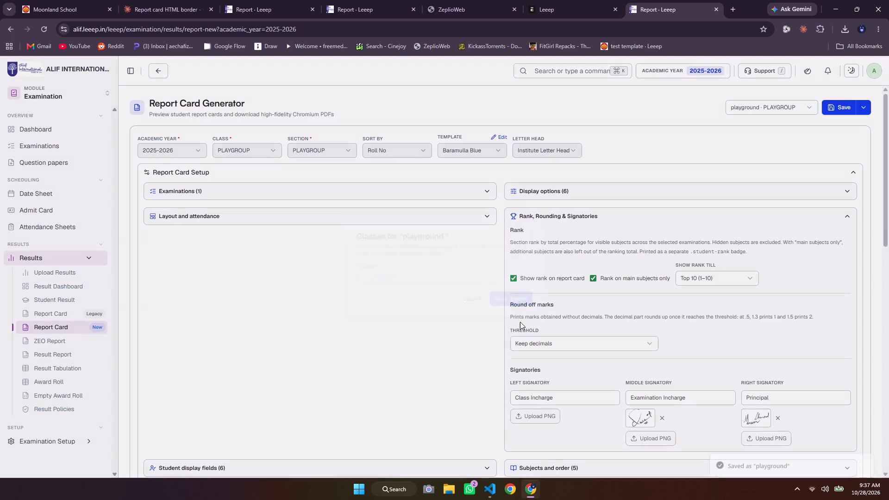
# Upload the Play_Group image from Downloads as the left signatory's signature.
pyautogui.scroll(-7, 438, 306)
pyautogui.scroll(2, 597, 148)
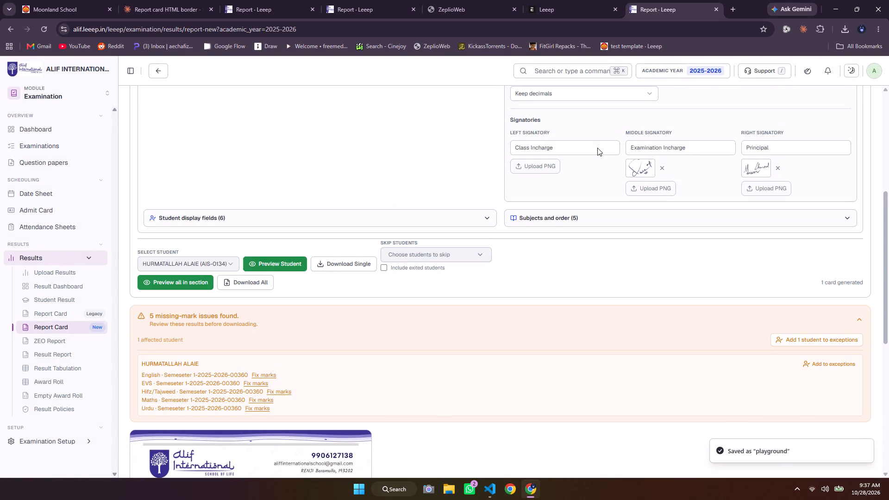
pyautogui.click(538, 168)
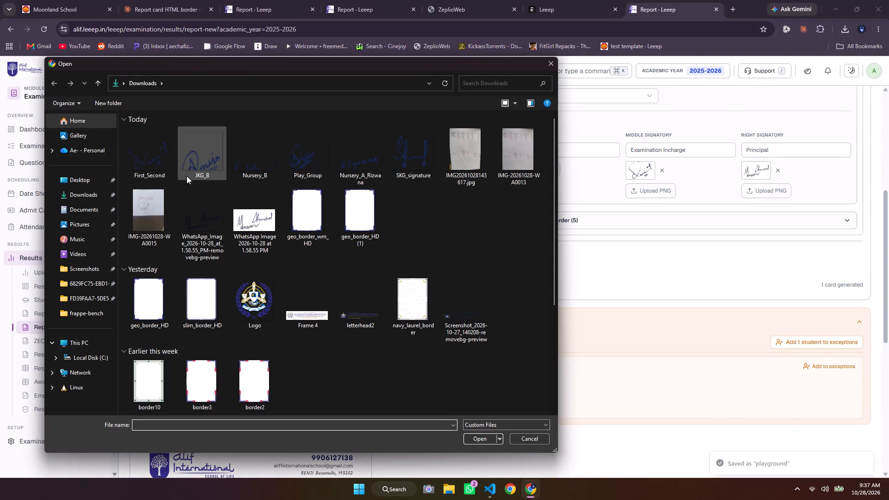
pyautogui.click(304, 162)
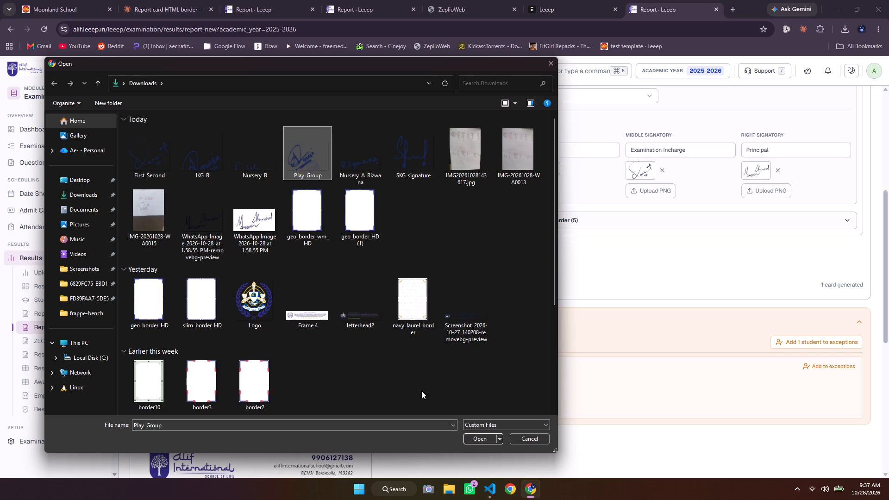
pyautogui.click(489, 439)
# Save the added Class Incharge signature to the playground profile.
pyautogui.scroll(1, 544, 318)
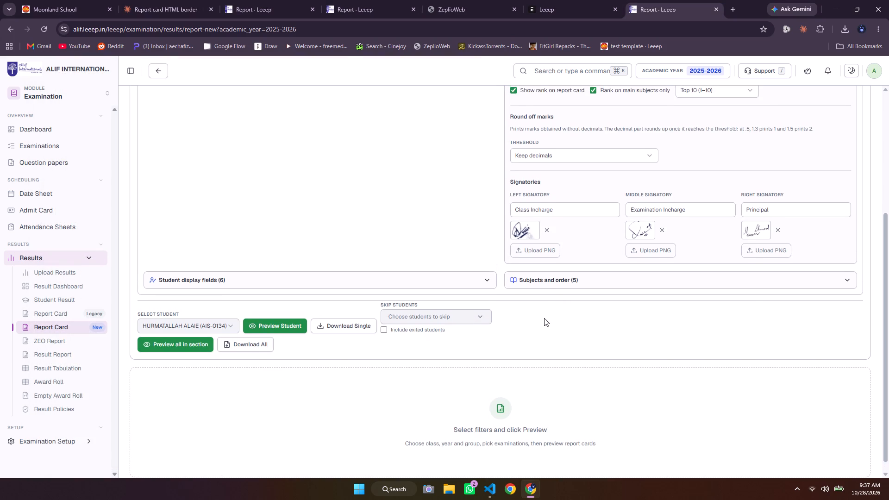
pyautogui.scroll(-1, 544, 318)
pyautogui.scroll(5, 554, 293)
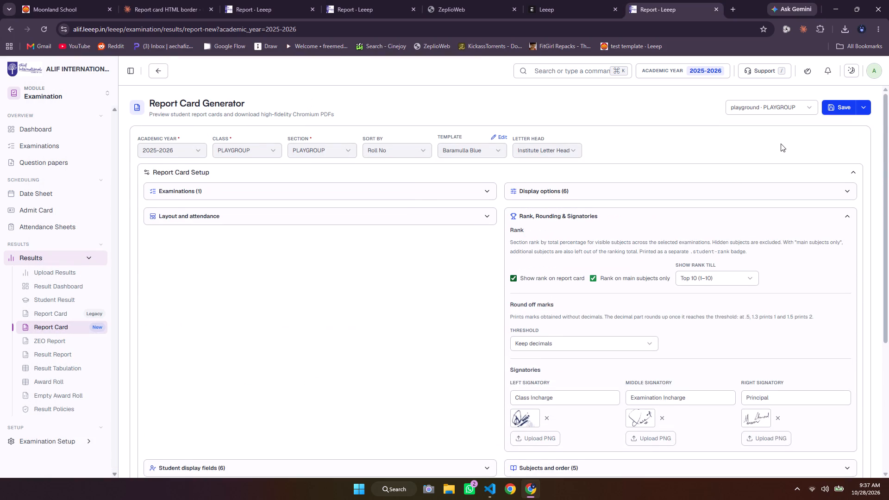
pyautogui.click(833, 107)
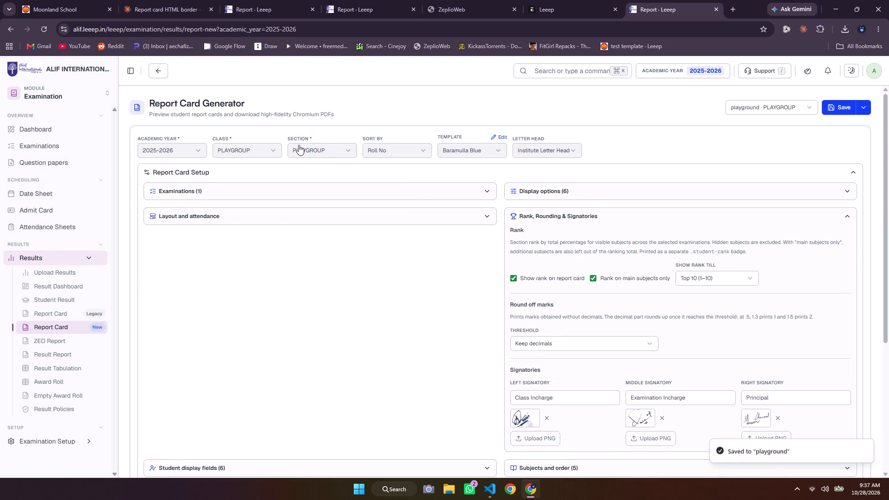
# Set the report card class to NURSERY and the section to NURSERY-A.
pyautogui.click(265, 150)
pyautogui.click(254, 197)
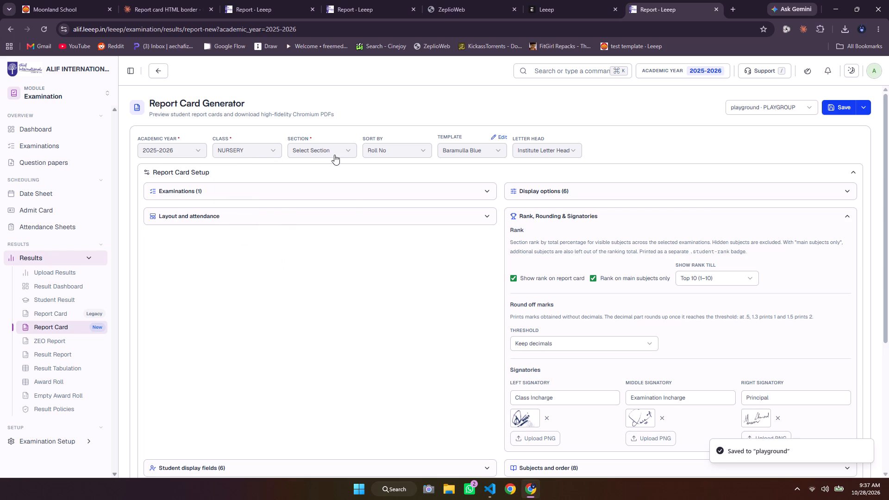
pyautogui.click(334, 155)
pyautogui.click(318, 181)
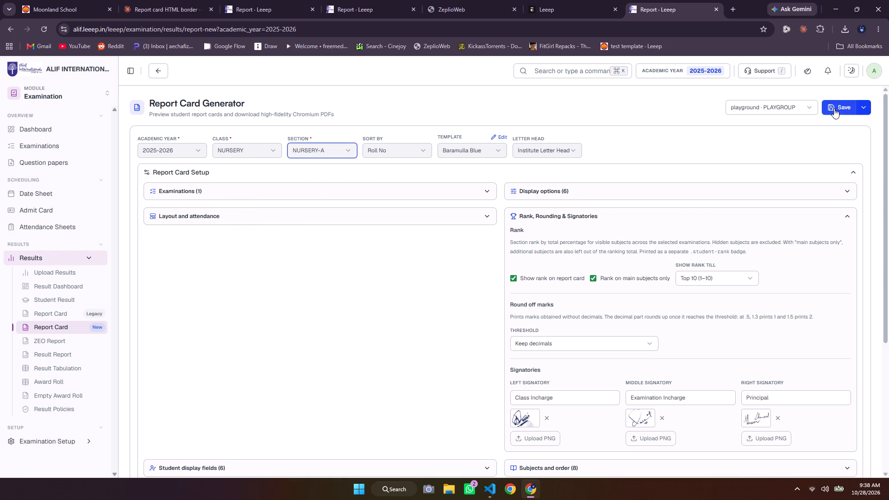
# Save the current settings to the playground profile again.
pyautogui.click(834, 108)
# Preview the selected NURSERY-A student's report card and check its signatures.
pyautogui.scroll(-1, 595, 231)
pyautogui.scroll(-3, 477, 254)
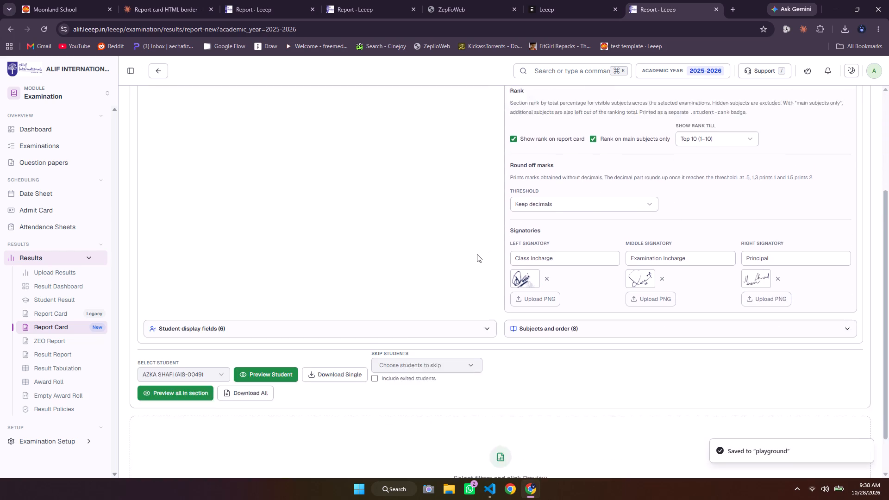
pyautogui.scroll(-1, 477, 254)
pyautogui.click(279, 317)
pyautogui.scroll(-2, 398, 321)
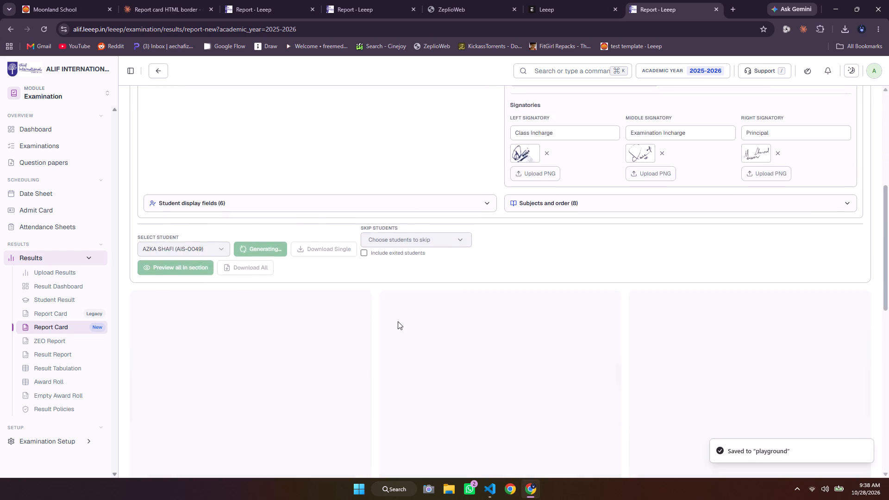
pyautogui.scroll(-5, 398, 321)
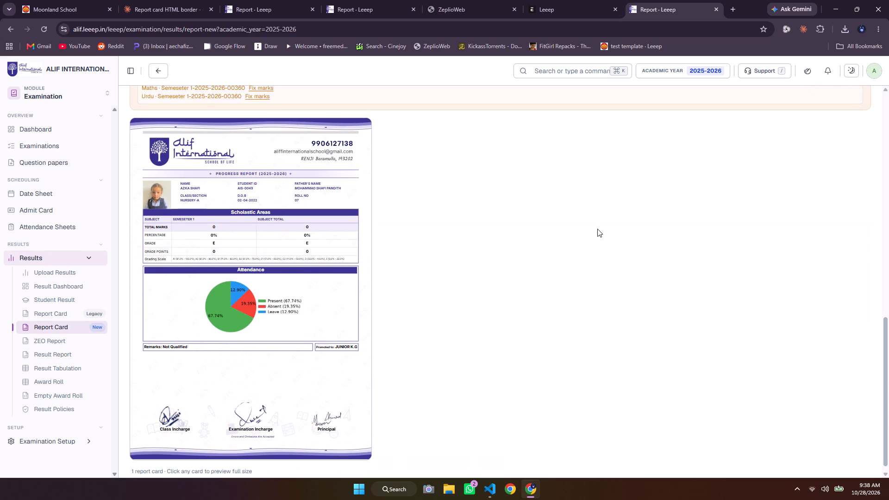
# Save the current report card settings as a new profile named nursery, assigned to the NURSERY class.
pyautogui.scroll(11, 597, 229)
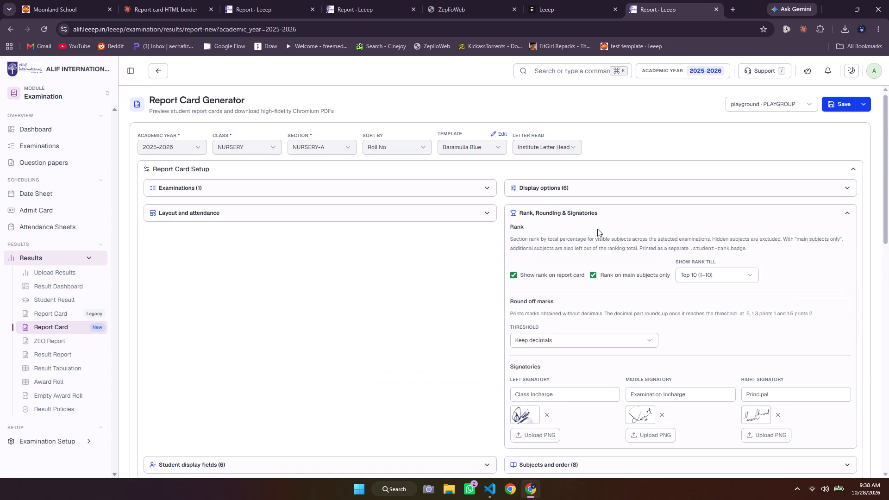
pyautogui.click(812, 108)
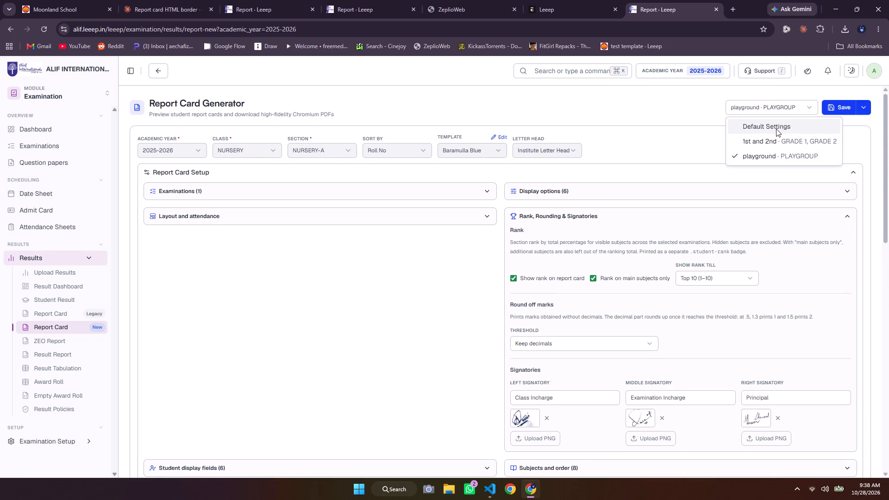
pyautogui.click(859, 124)
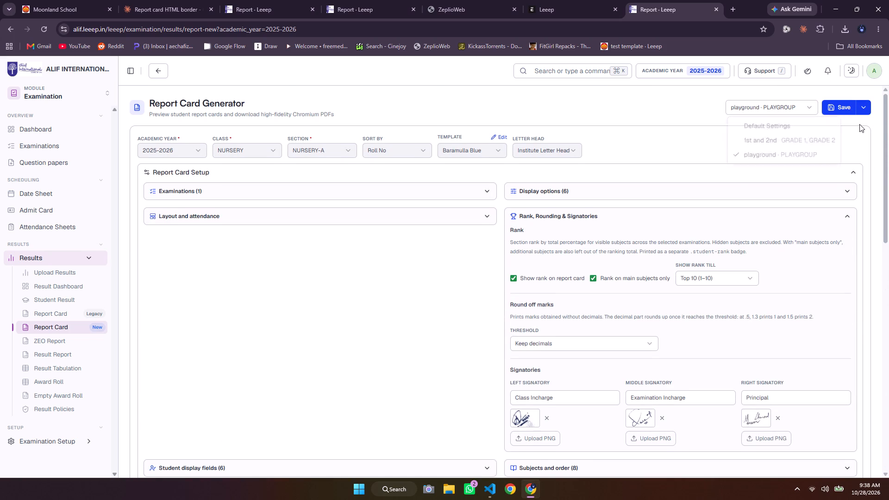
pyautogui.click(864, 112)
pyautogui.click(810, 126)
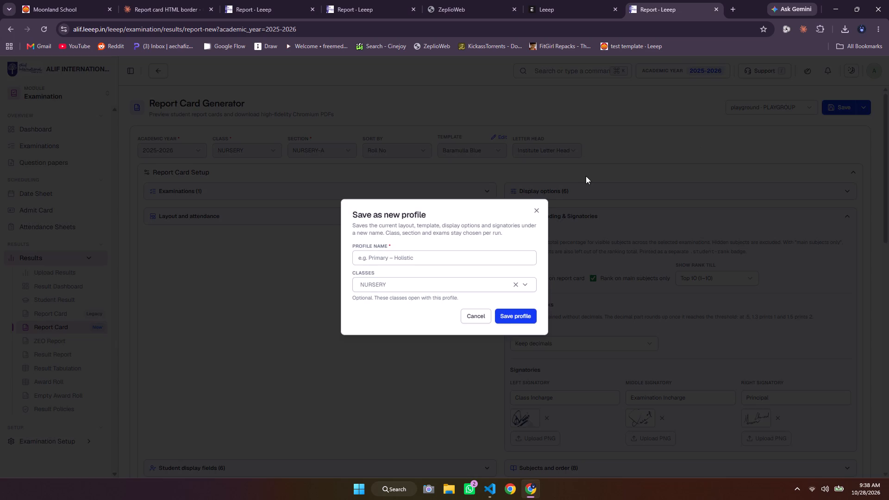
pyautogui.click(467, 261)
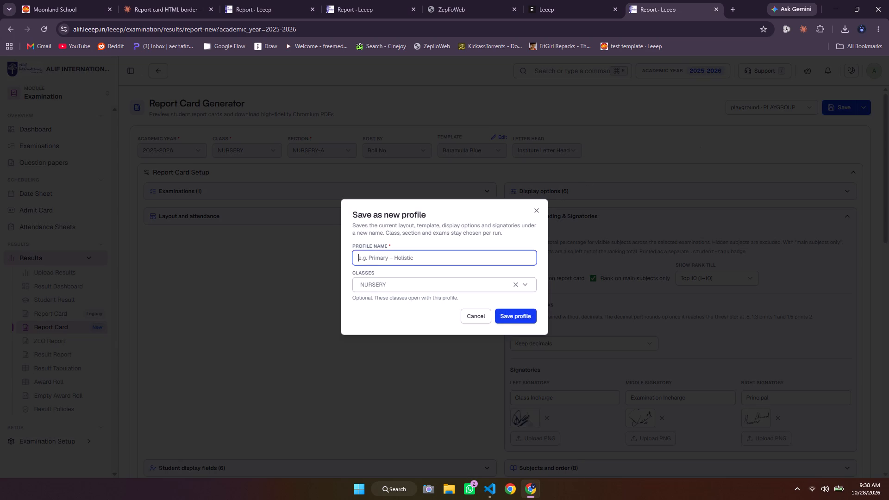
pyautogui.write('nursery')
pyautogui.click(458, 283)
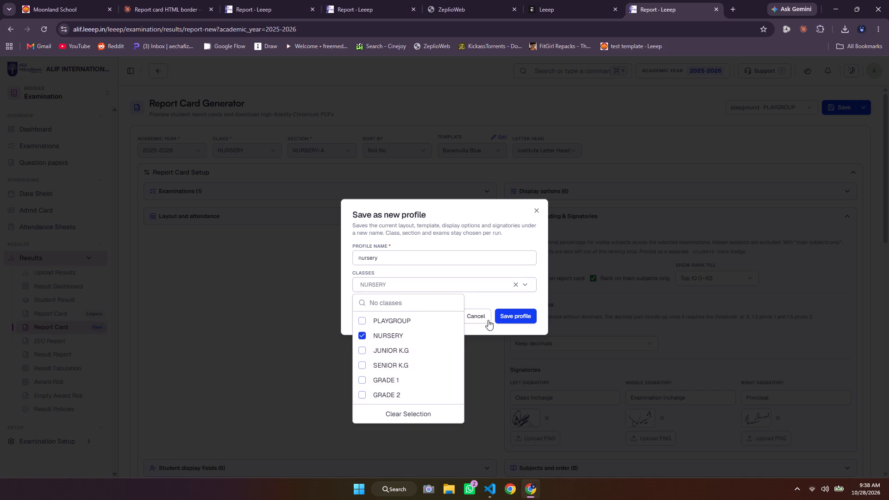
pyautogui.click(513, 325)
pyautogui.click(521, 318)
pyautogui.click(834, 112)
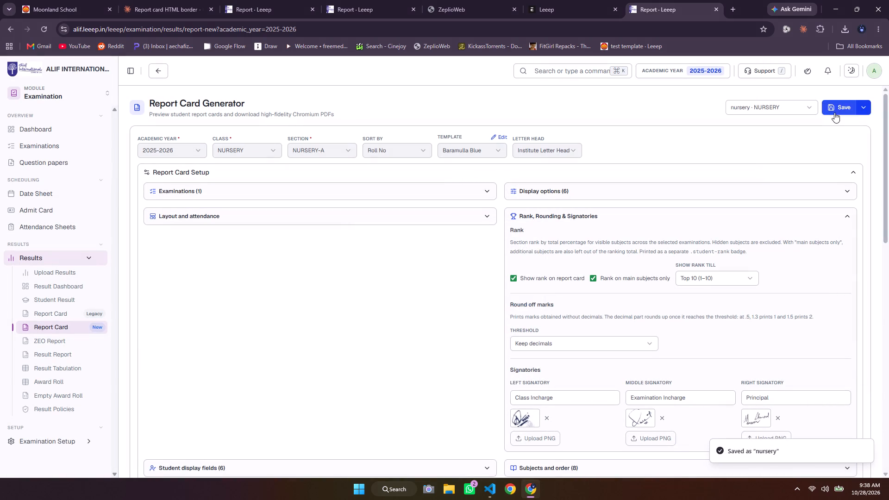
# Replace the Class Incharge signature in the nursery profile with the Nursery A signature image from Downloads.
pyautogui.scroll(-2, 657, 250)
pyautogui.click(540, 338)
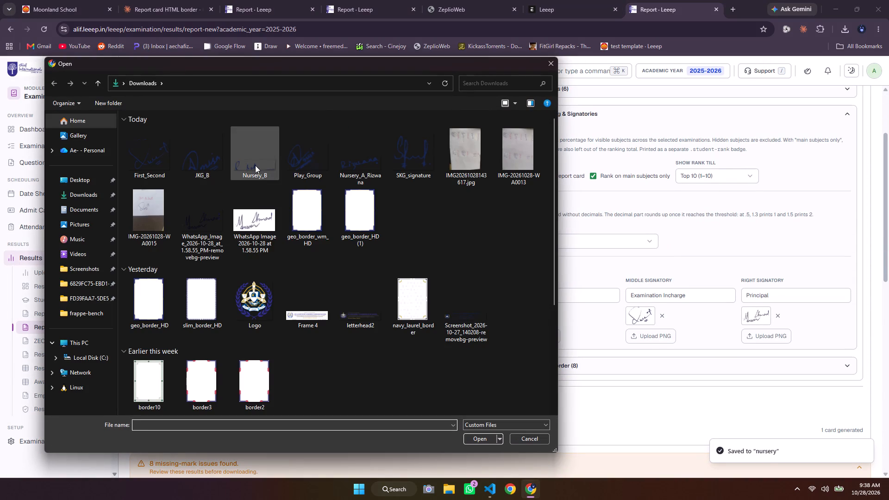
pyautogui.click(261, 160)
pyautogui.click(374, 164)
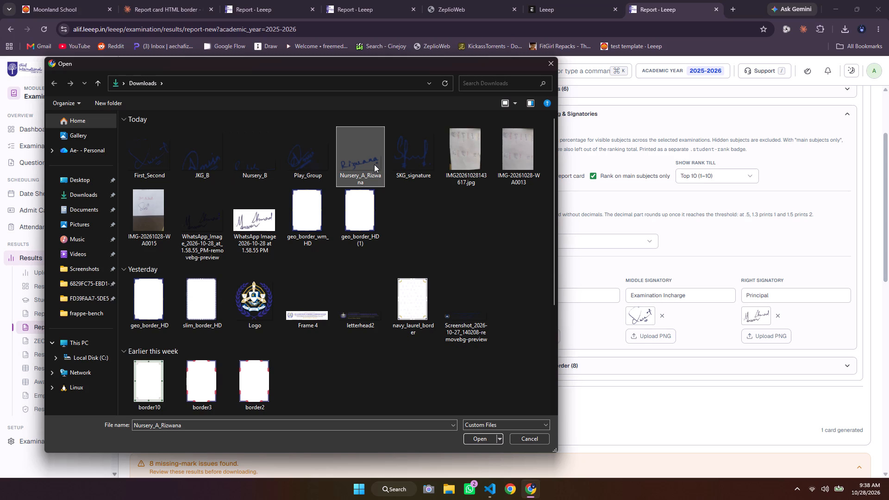
pyautogui.click(478, 441)
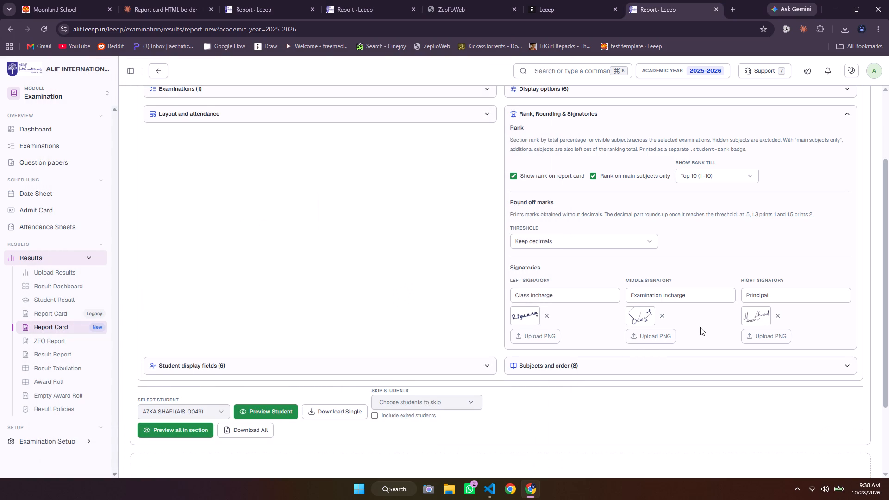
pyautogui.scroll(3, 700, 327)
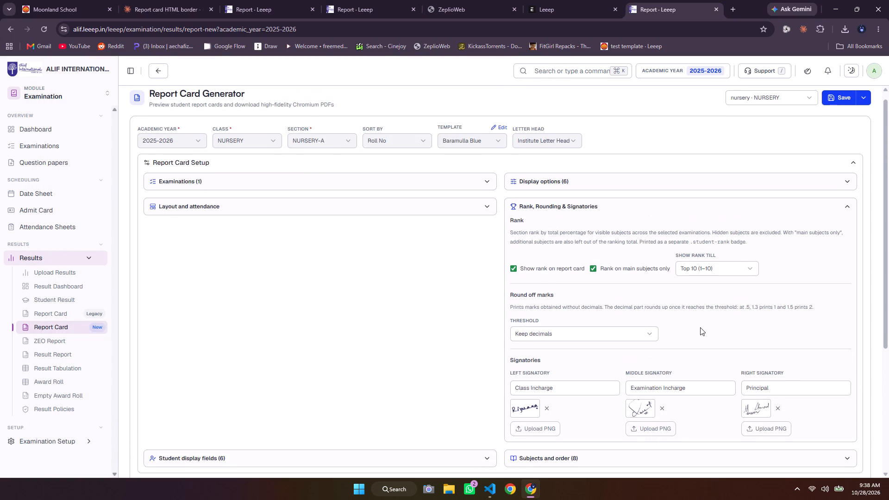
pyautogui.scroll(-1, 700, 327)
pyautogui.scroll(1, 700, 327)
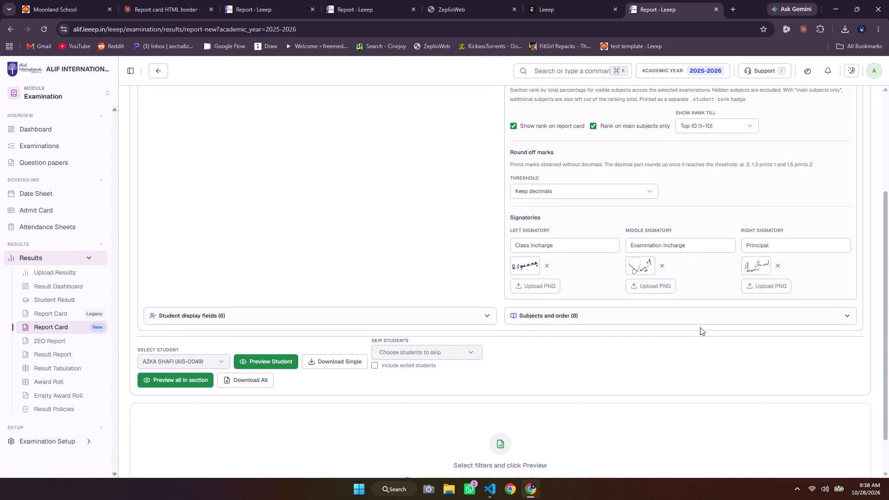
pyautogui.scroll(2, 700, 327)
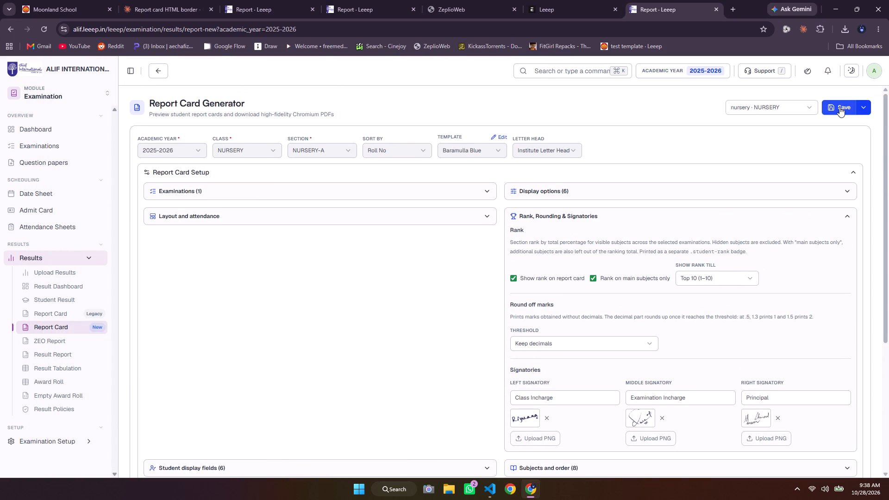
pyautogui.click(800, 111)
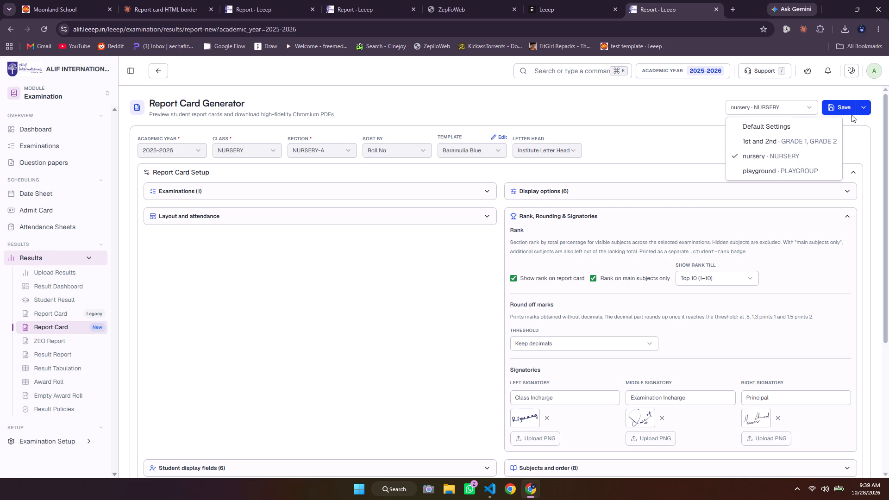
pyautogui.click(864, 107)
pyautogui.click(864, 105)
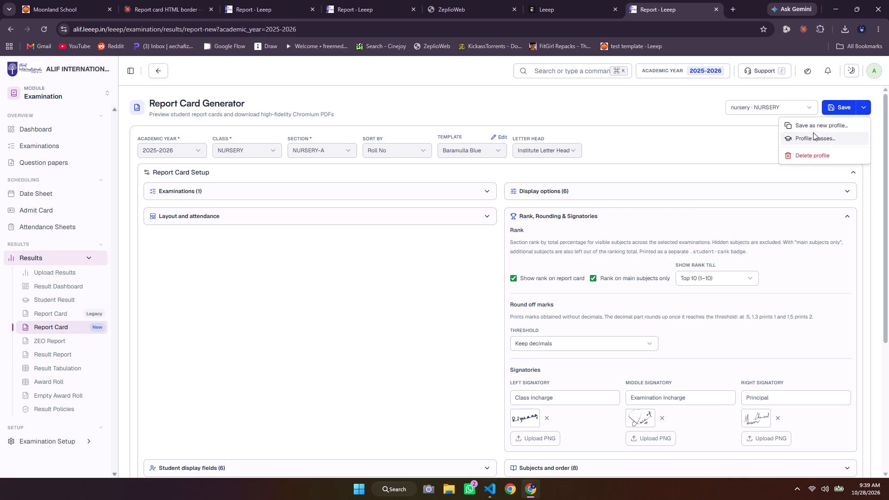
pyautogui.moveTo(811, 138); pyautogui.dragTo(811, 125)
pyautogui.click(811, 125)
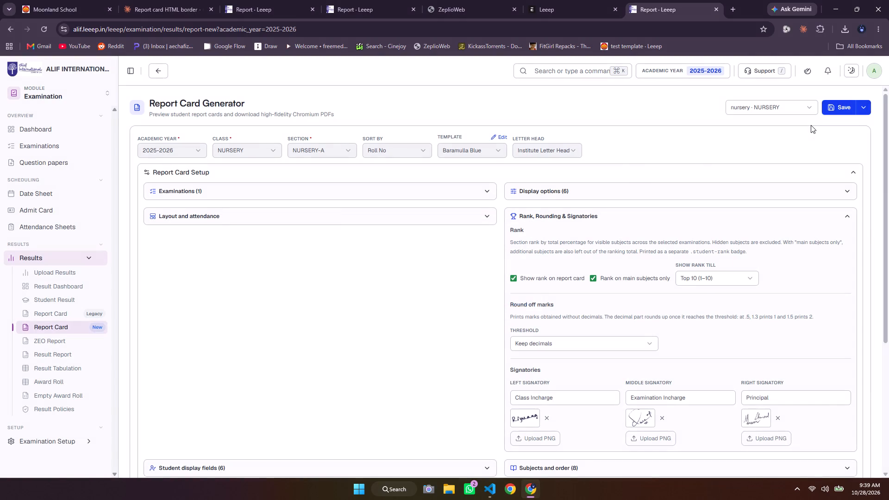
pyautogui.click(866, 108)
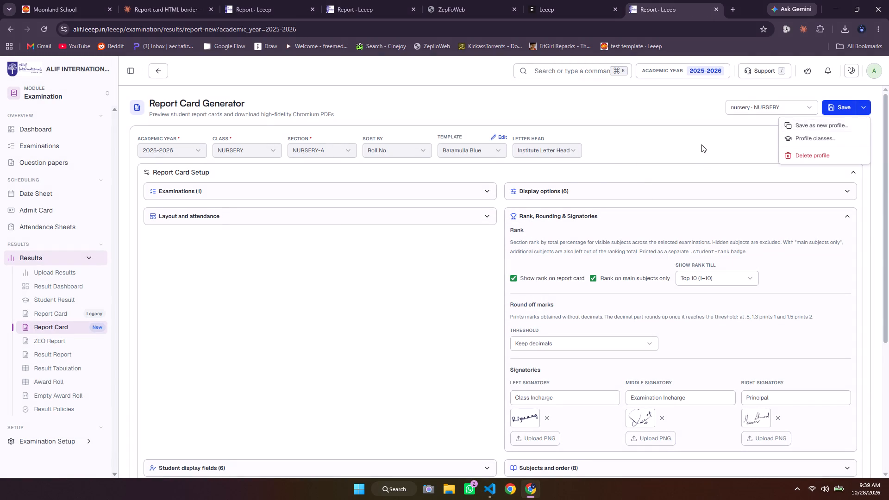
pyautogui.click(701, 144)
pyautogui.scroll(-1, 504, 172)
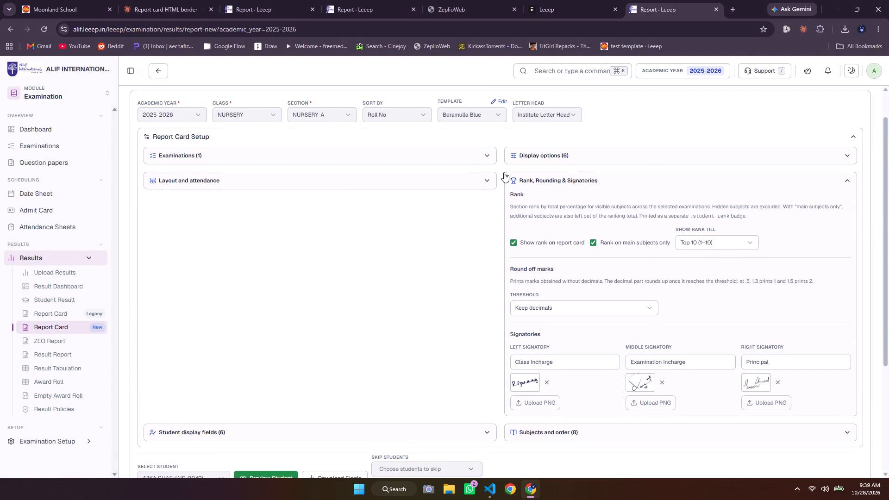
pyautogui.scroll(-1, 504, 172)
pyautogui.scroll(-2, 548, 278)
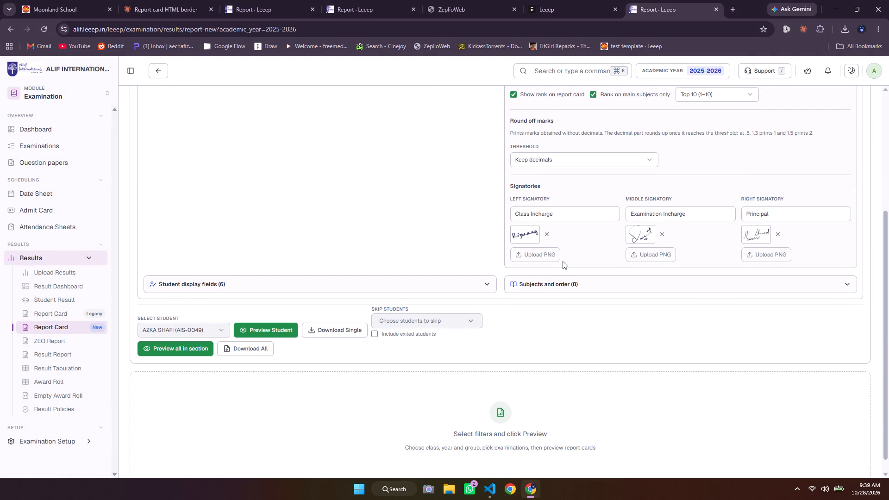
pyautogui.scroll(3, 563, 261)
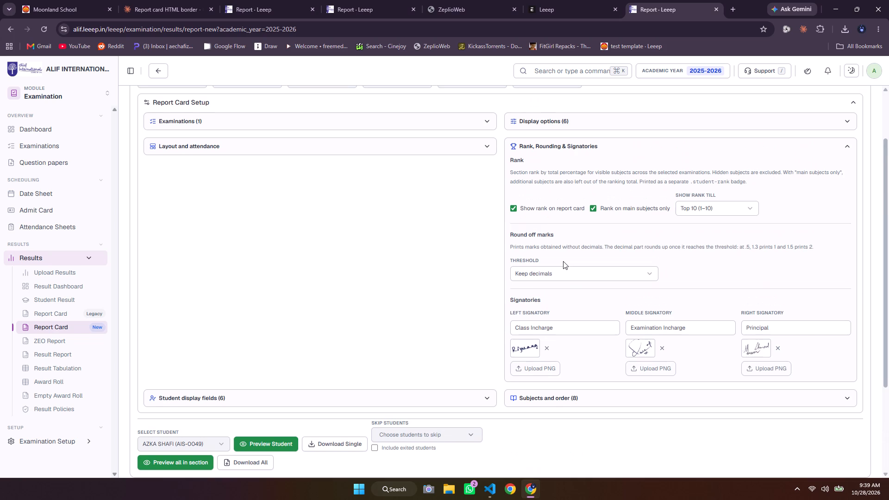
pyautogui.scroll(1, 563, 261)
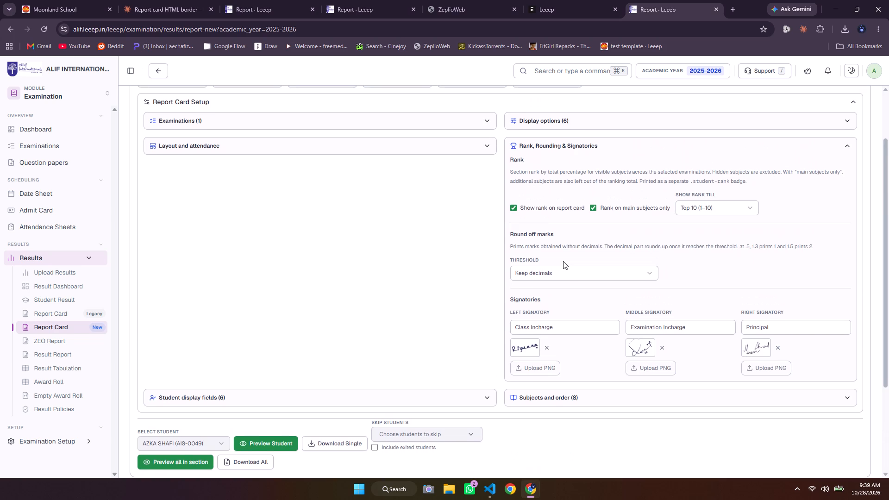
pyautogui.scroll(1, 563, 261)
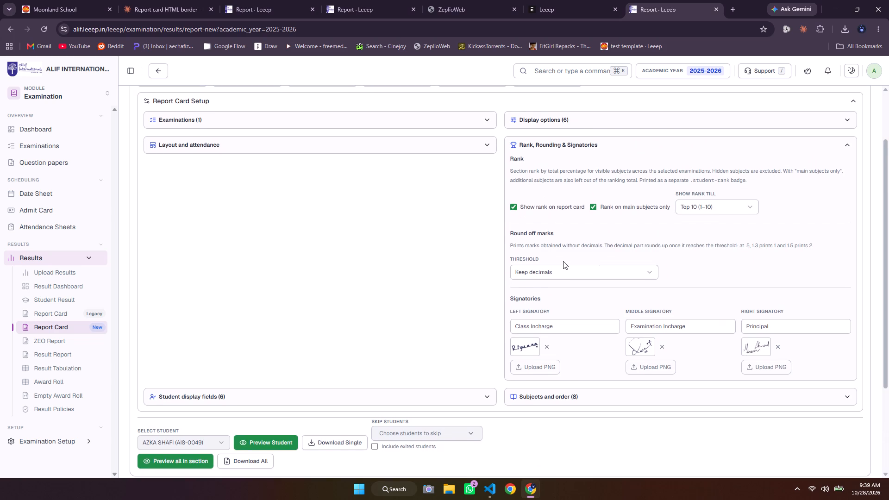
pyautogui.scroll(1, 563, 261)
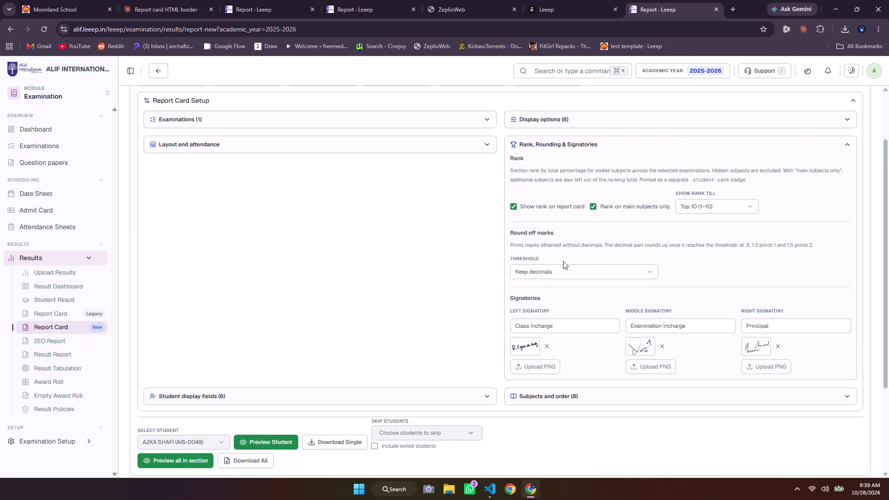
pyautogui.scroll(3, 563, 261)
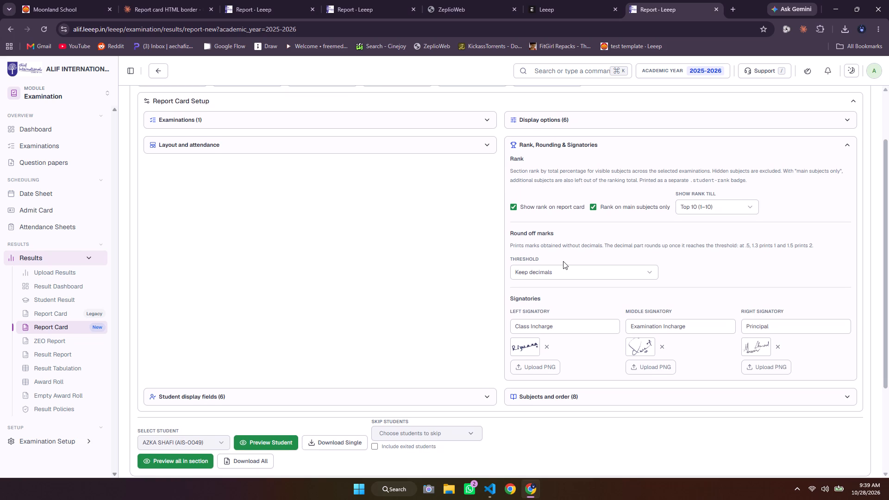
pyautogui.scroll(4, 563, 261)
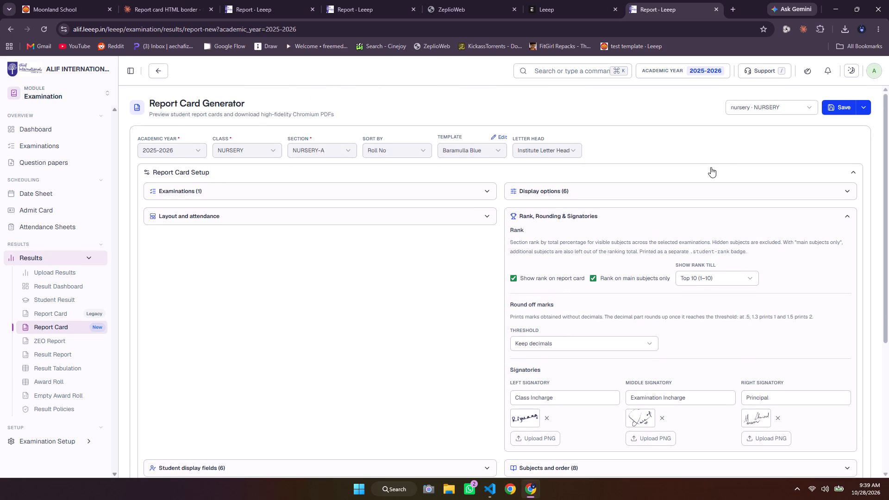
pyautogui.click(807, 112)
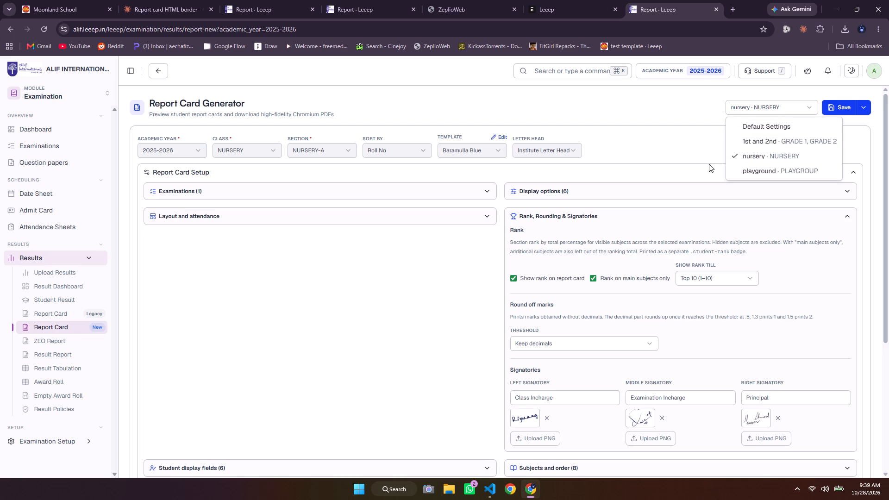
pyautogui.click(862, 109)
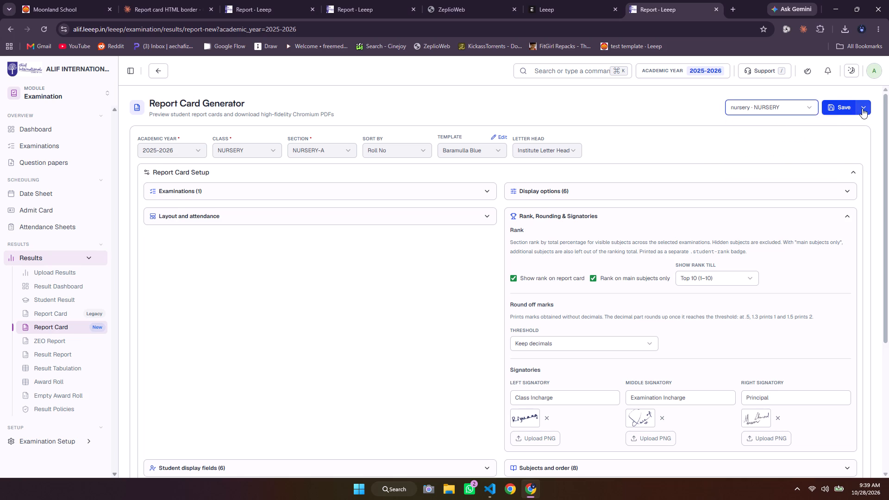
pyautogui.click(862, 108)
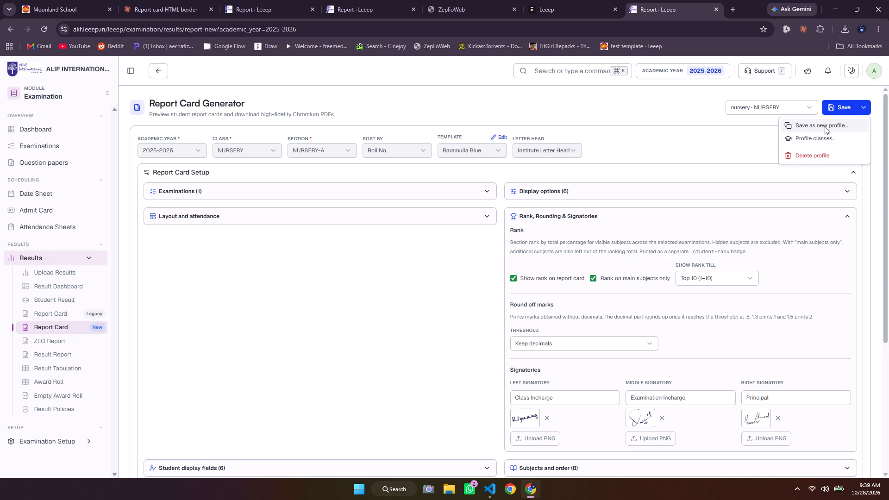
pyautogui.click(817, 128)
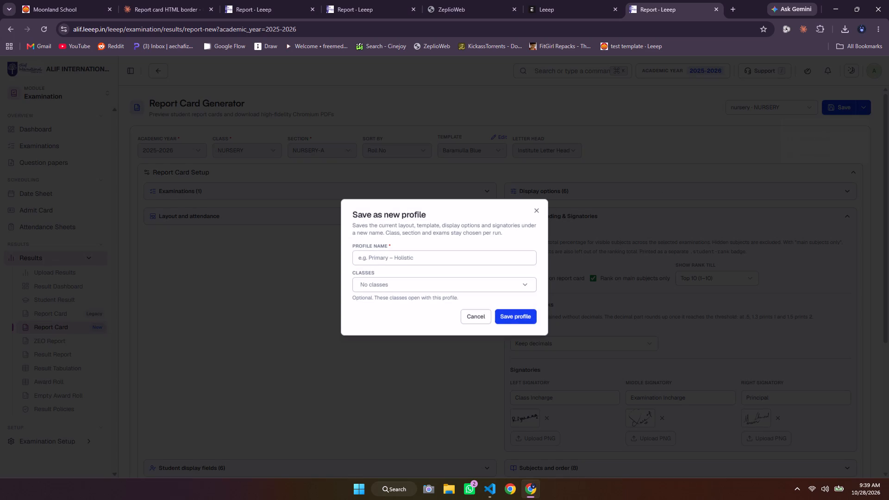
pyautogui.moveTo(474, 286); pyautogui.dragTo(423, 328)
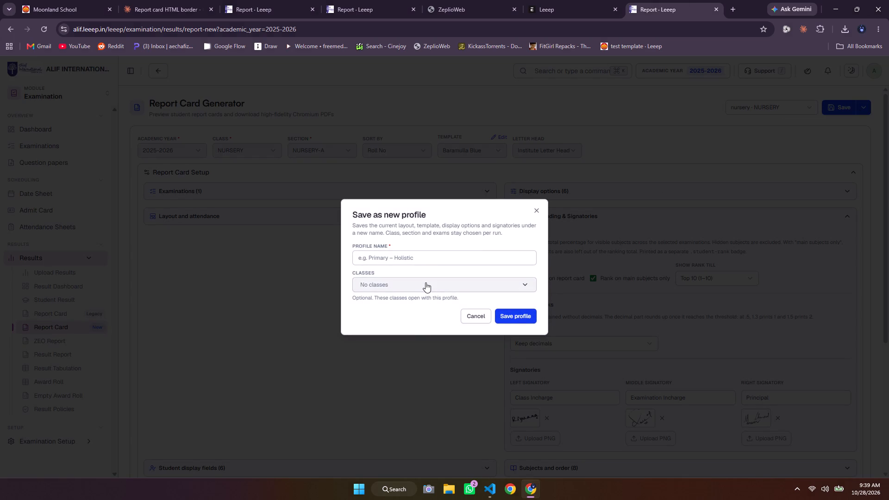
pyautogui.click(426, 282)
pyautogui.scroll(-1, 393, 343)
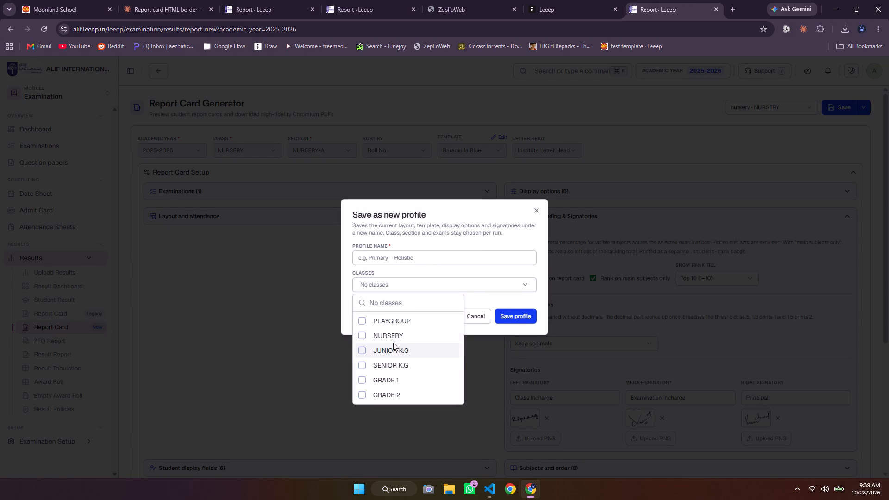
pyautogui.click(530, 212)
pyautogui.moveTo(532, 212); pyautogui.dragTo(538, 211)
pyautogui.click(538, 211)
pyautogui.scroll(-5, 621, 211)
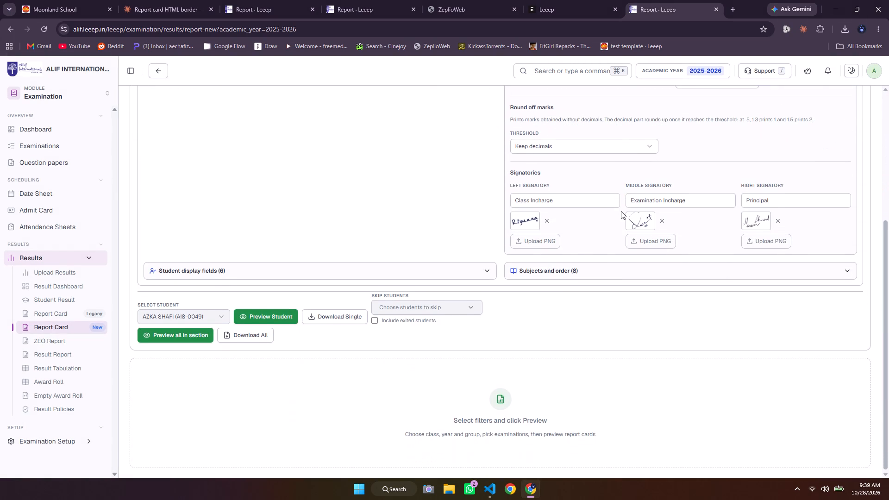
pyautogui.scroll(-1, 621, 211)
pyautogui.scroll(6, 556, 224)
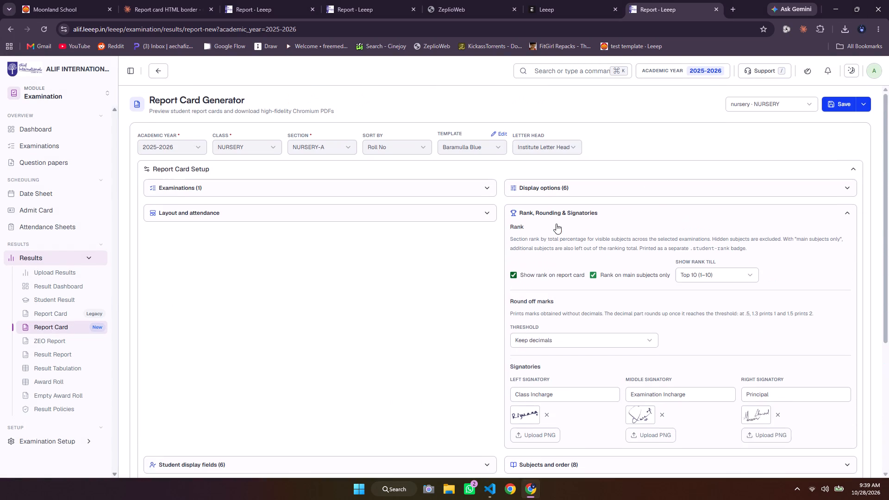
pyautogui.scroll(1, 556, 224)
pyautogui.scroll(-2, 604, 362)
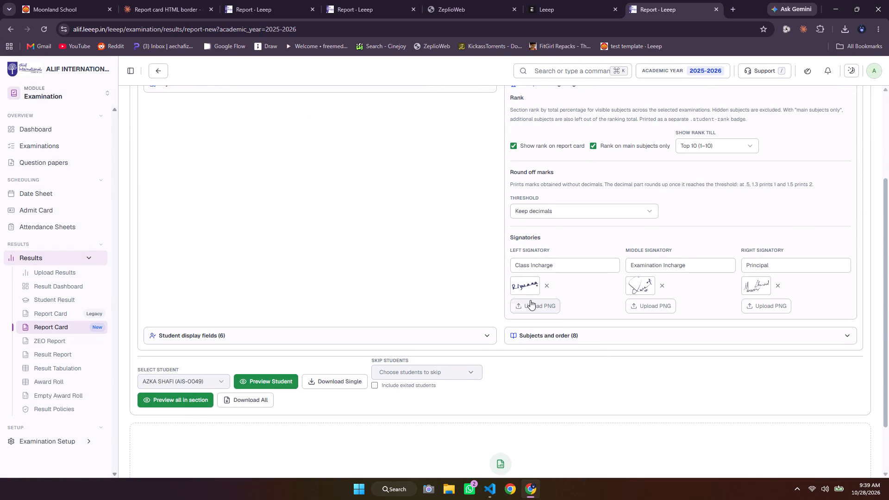
# Upload the Nursery A signature image from Downloads for the Class Incharge again and save the nursery profile.
pyautogui.click(532, 301)
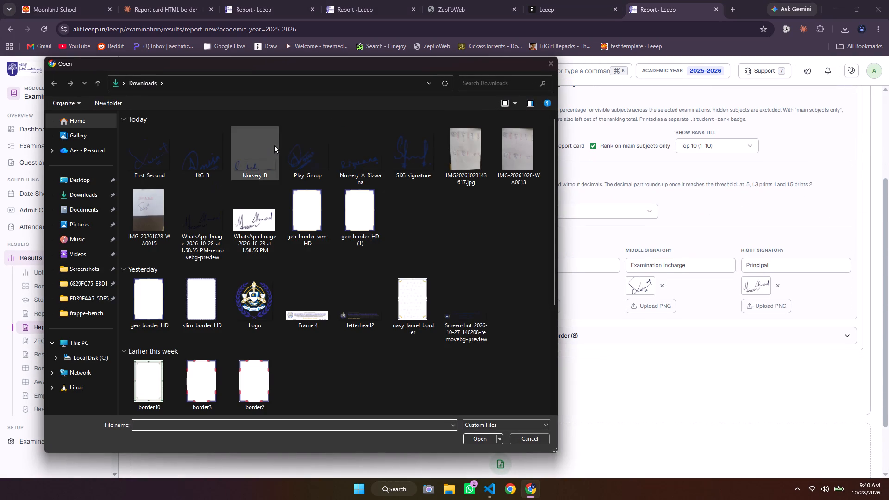
pyautogui.click(362, 161)
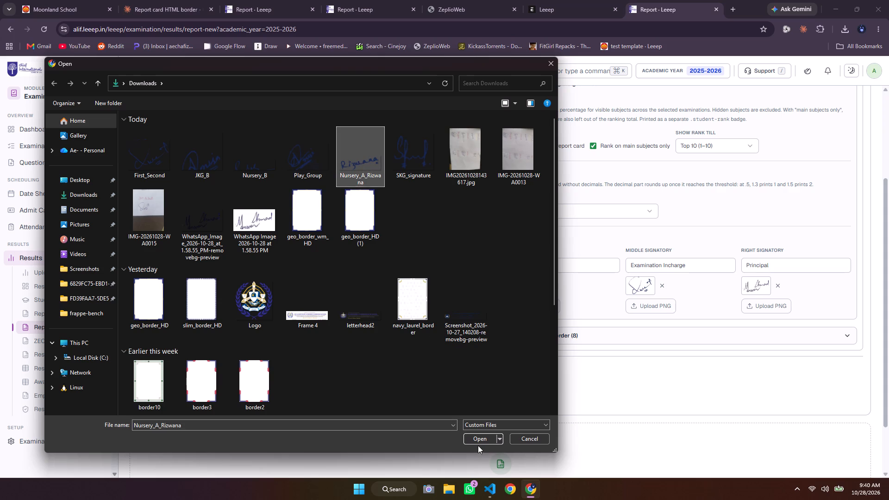
pyautogui.click(475, 440)
pyautogui.scroll(6, 577, 341)
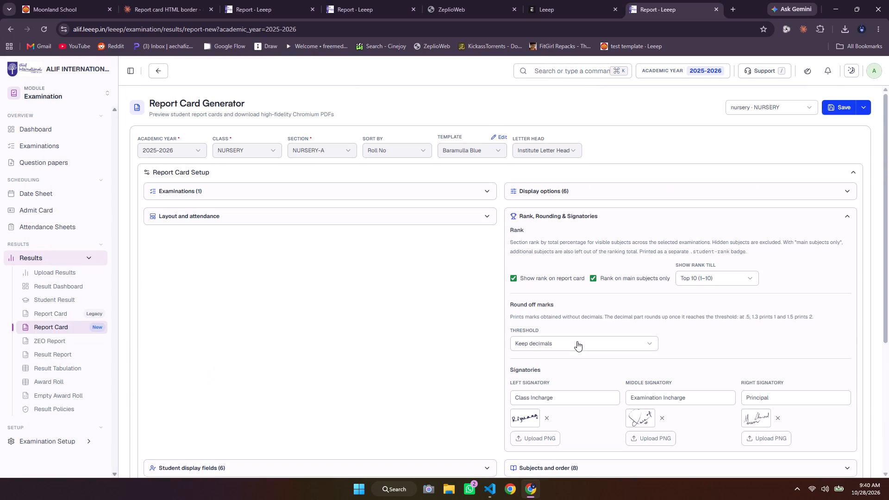
pyautogui.click(831, 110)
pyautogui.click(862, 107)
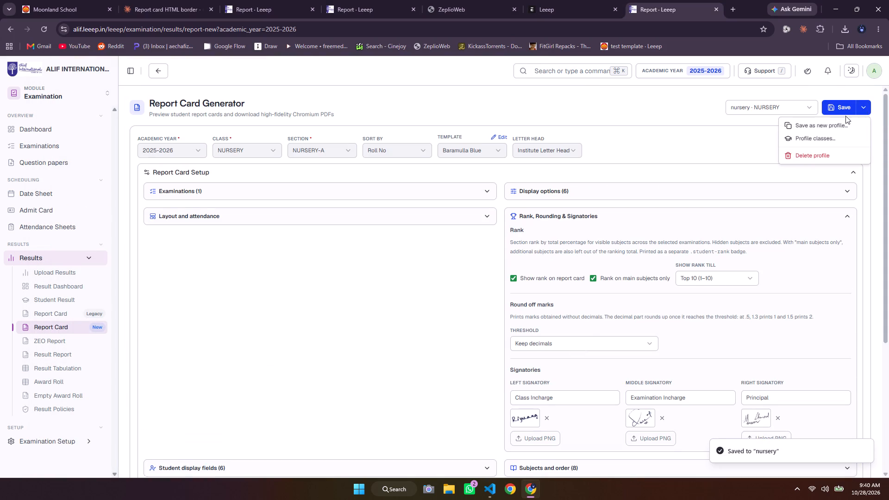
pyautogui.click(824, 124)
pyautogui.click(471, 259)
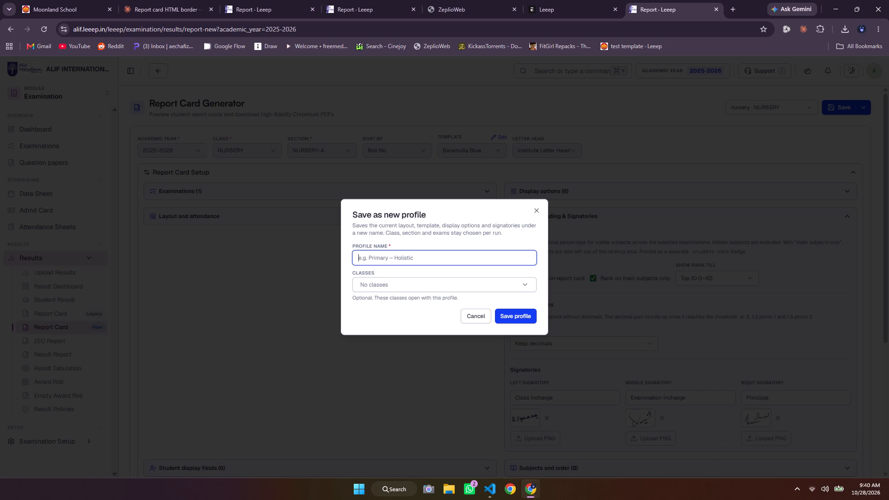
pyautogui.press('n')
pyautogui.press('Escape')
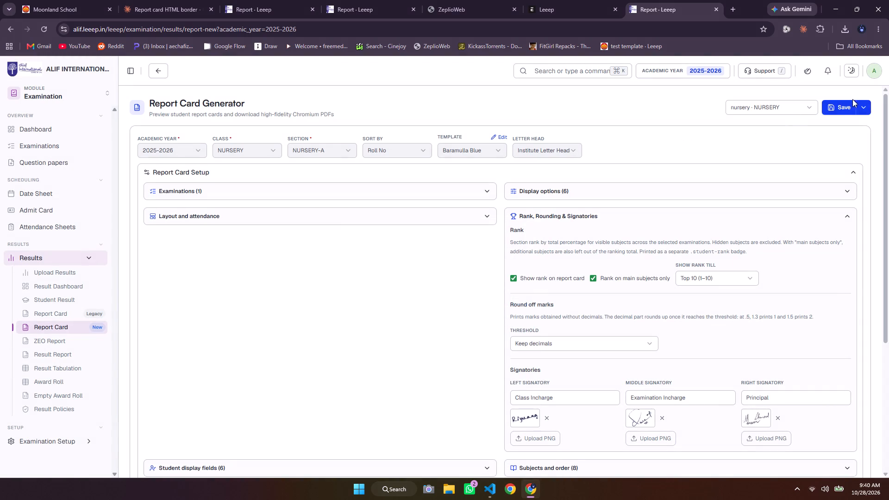
# Save the current settings to the nursery profile again.
pyautogui.click(839, 103)
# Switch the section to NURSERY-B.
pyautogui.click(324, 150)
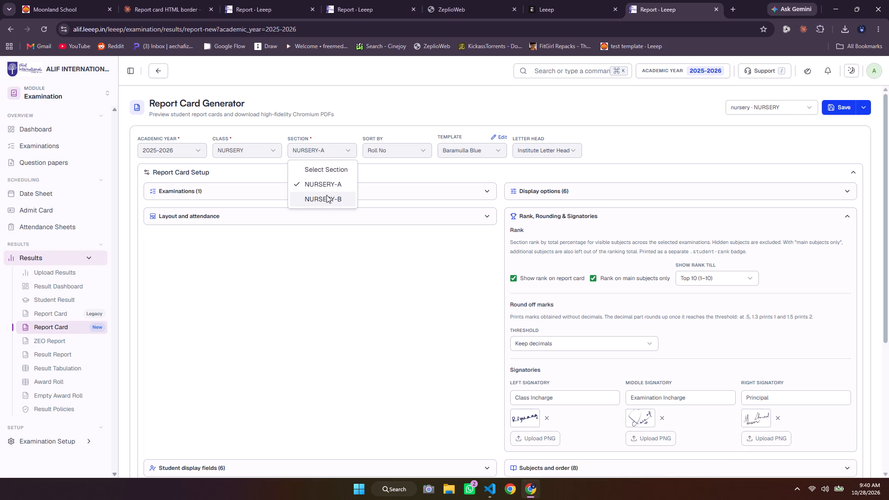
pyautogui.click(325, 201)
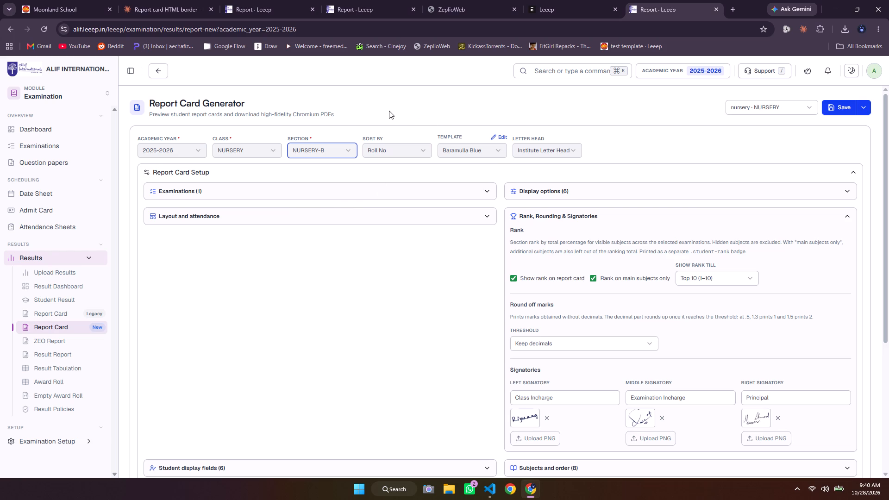
# Reload the page, select class NURSERY and section NURSERY-A, and preview the selected student's report card to check its signatures.
pyautogui.hotkey('ctrl', 'shift', 'r')
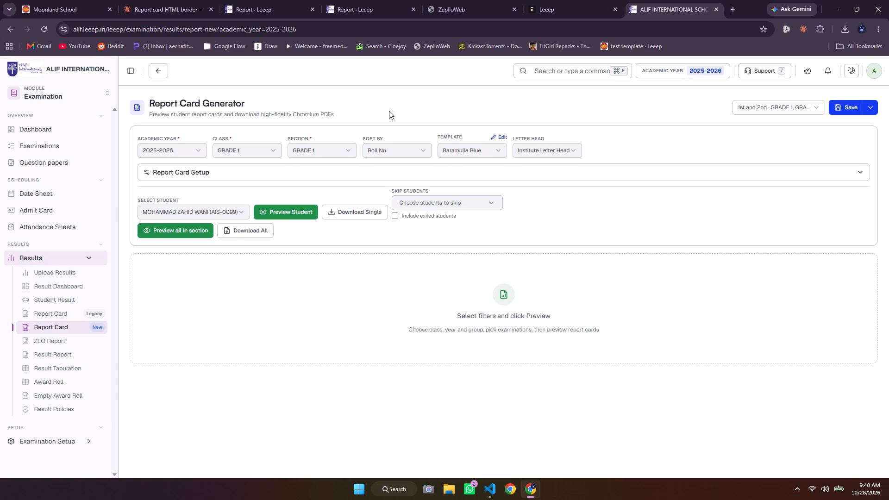
pyautogui.click(257, 160)
pyautogui.click(257, 154)
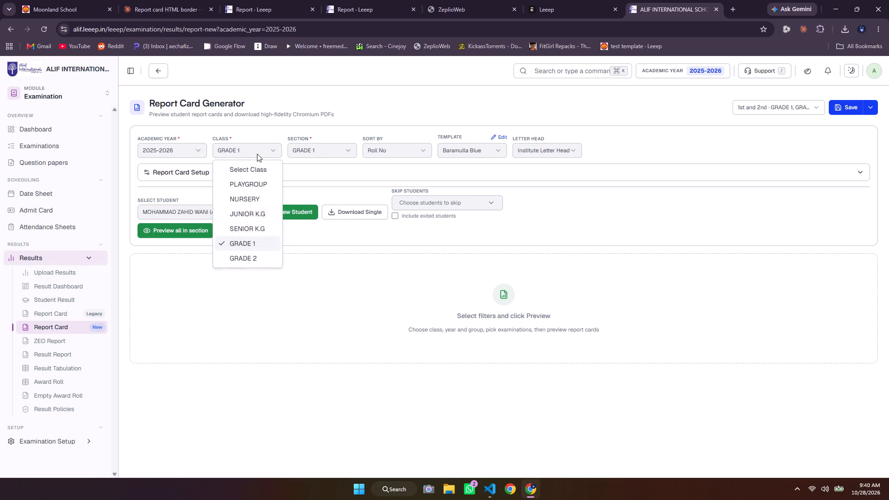
pyautogui.click(245, 195)
pyautogui.click(327, 152)
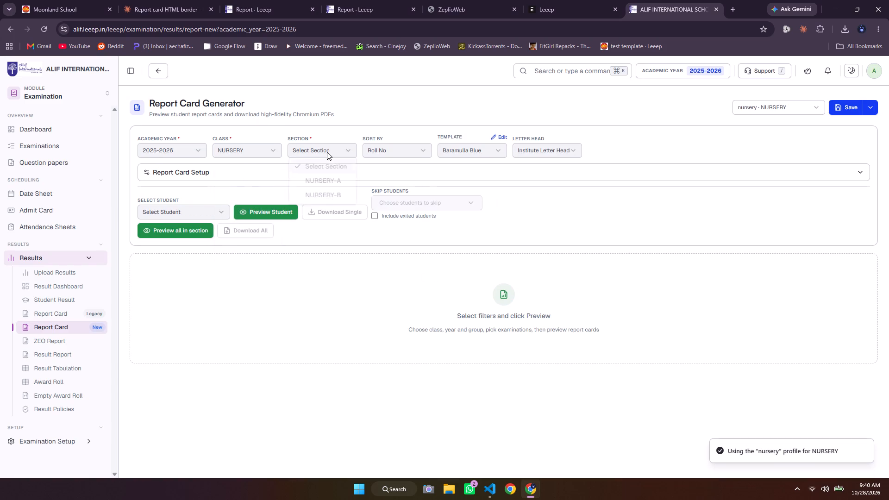
pyautogui.click(319, 182)
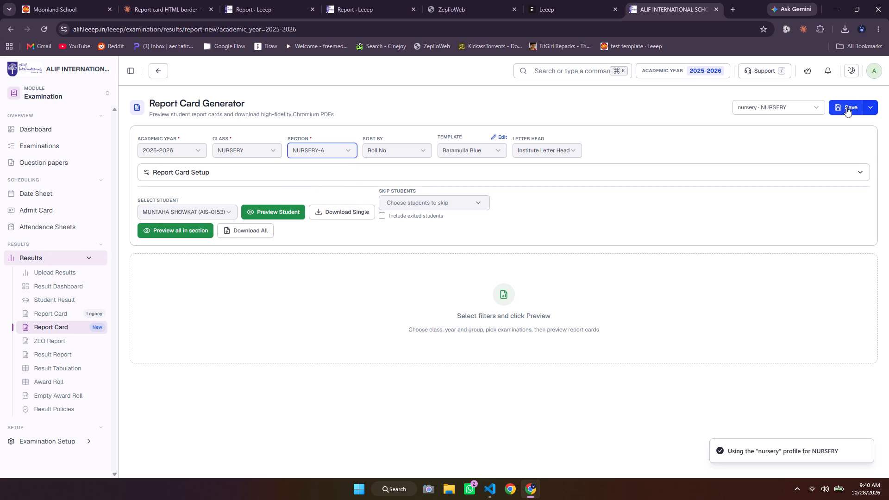
pyautogui.moveTo(846, 108); pyautogui.dragTo(551, 287)
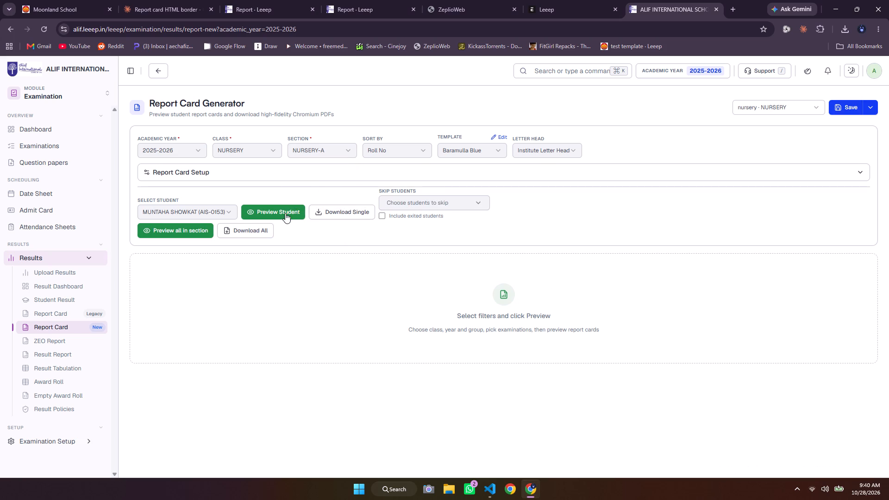
pyautogui.click(285, 213)
pyautogui.scroll(-6, 385, 251)
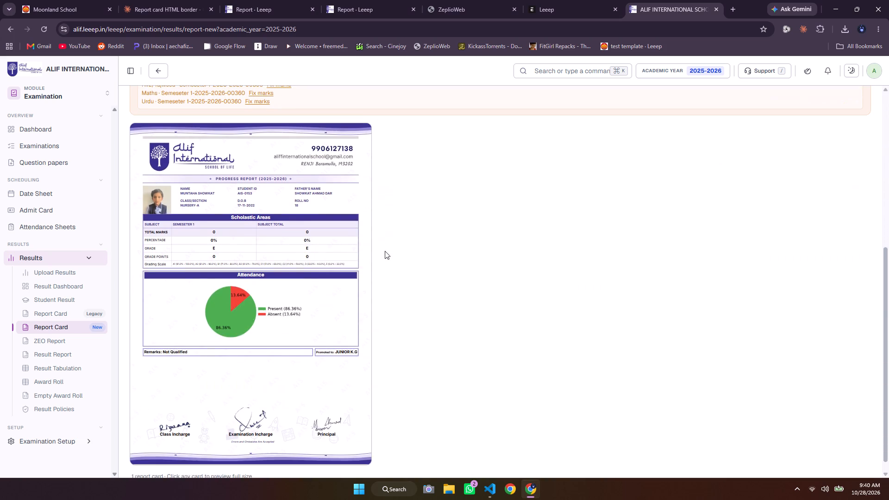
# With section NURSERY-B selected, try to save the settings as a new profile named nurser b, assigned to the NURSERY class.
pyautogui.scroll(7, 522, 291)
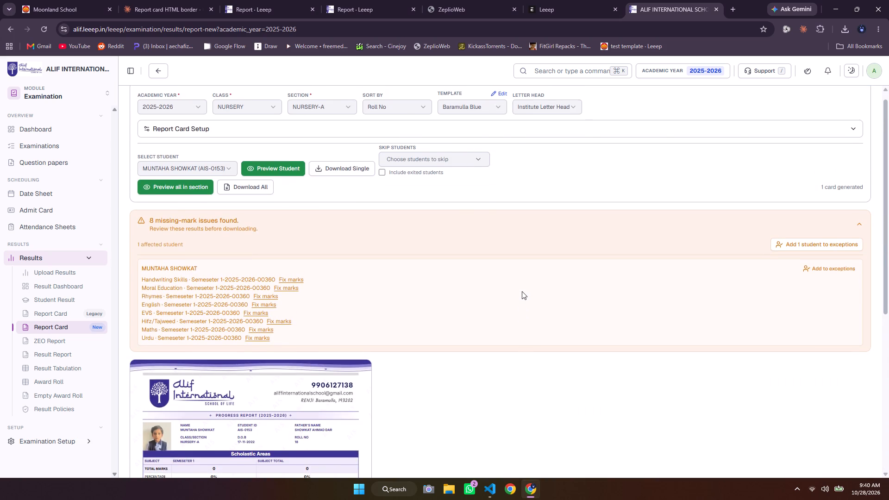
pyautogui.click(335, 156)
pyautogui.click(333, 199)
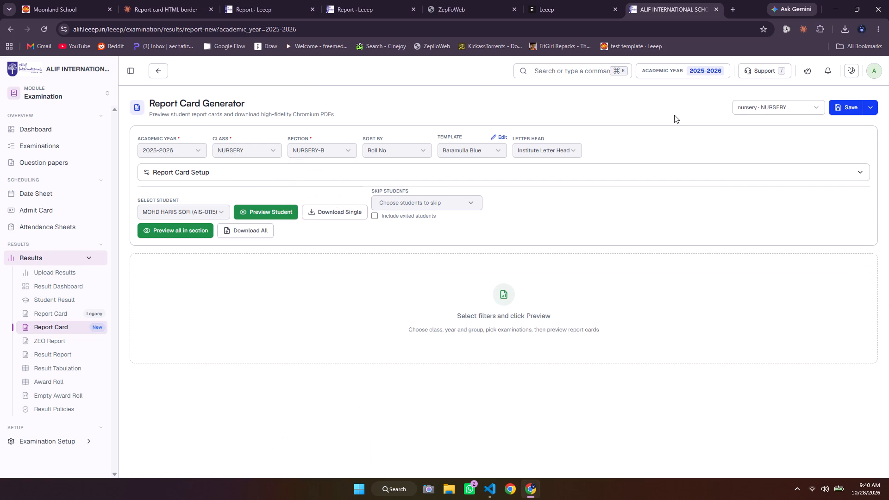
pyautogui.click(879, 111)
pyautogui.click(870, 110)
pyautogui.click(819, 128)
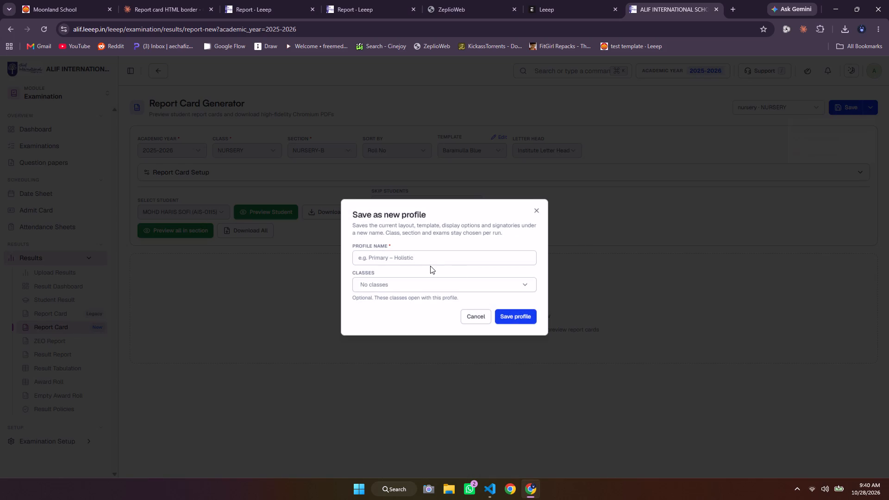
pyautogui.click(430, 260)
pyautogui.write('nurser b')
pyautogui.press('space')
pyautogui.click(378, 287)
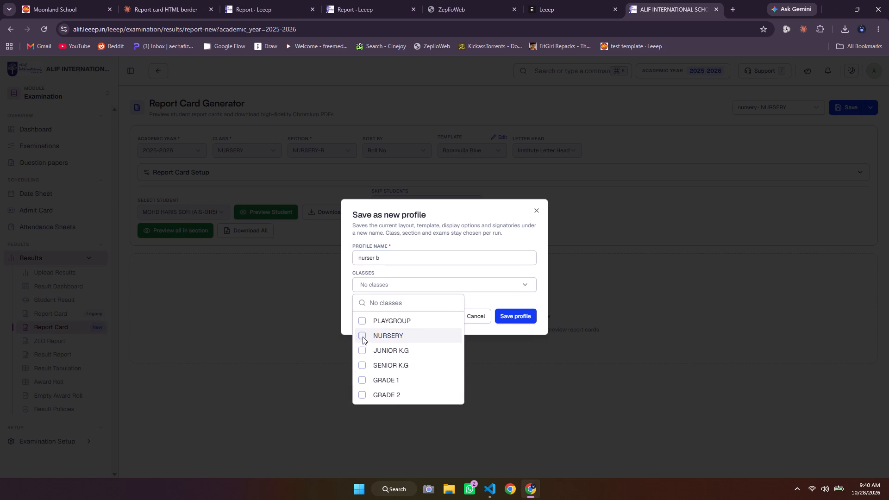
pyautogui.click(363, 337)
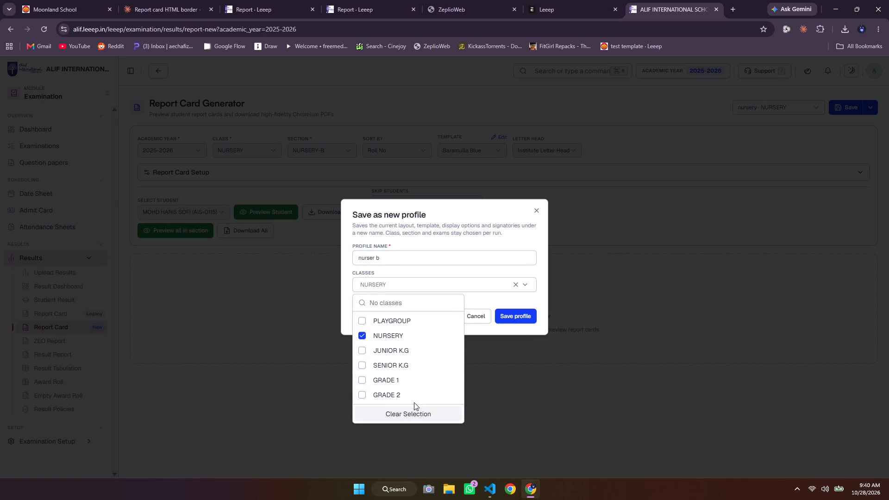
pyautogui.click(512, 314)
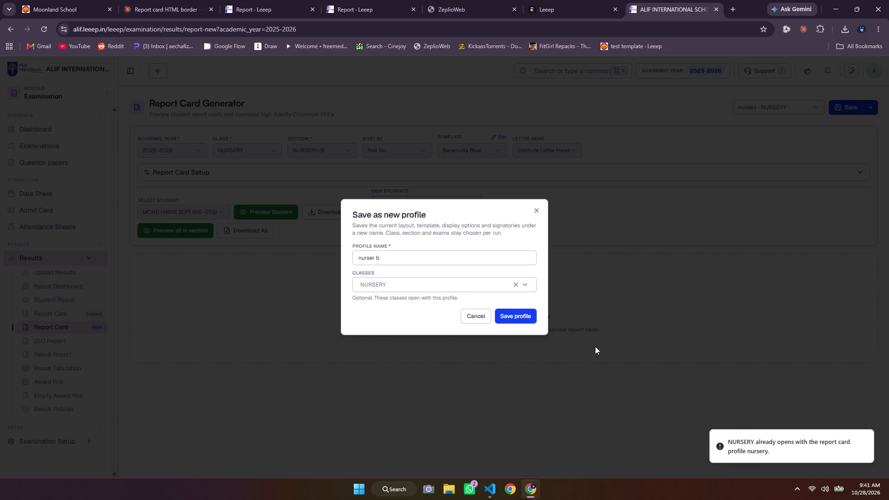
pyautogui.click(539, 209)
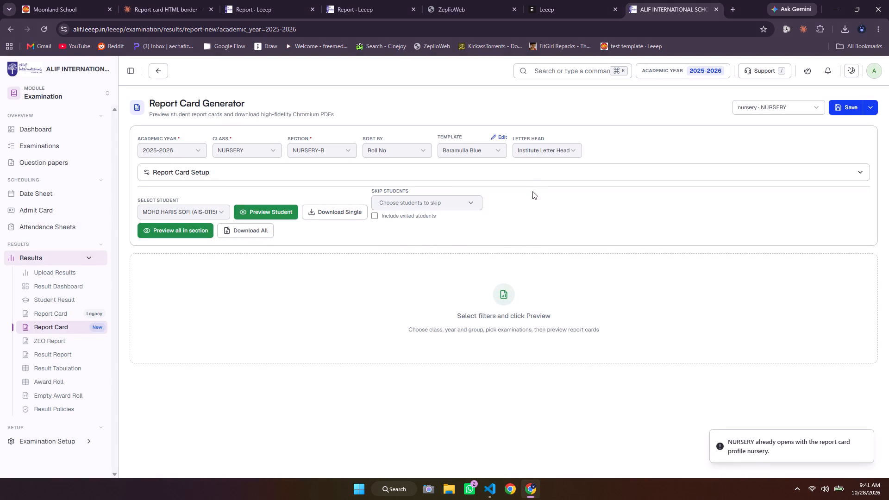
# Expand the report card setup and select class JUNIOR K.G with section JUNIOR K.G-A.
pyautogui.scroll(1, 527, 180)
pyautogui.hscroll(-1, 483, 190)
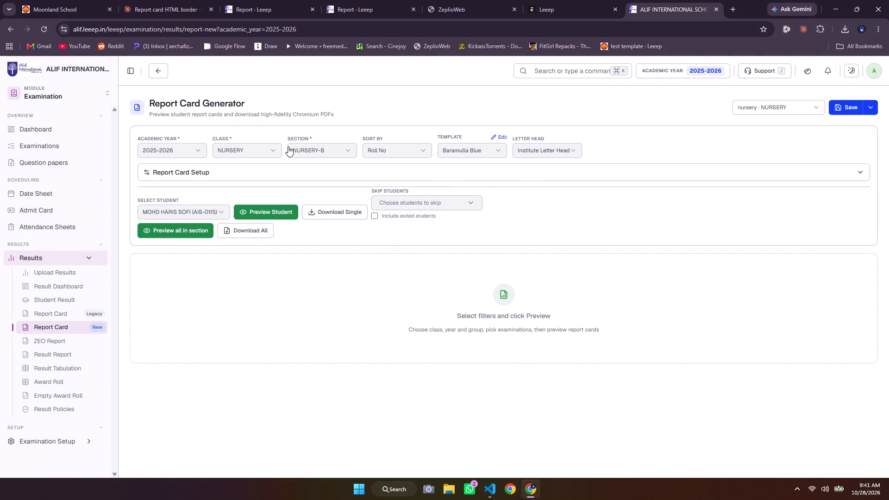
pyautogui.click(253, 149)
pyautogui.click(251, 211)
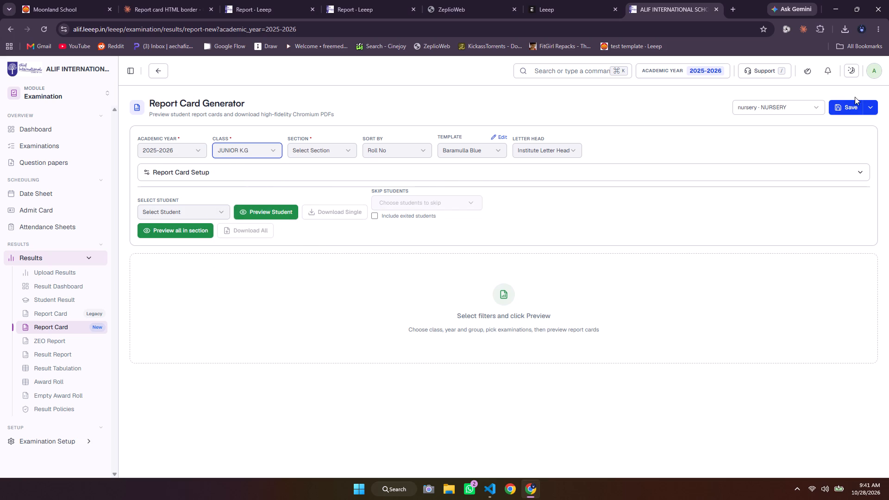
pyautogui.click(627, 180)
pyautogui.scroll(-1, 653, 247)
pyautogui.click(651, 244)
pyautogui.scroll(-1, 636, 294)
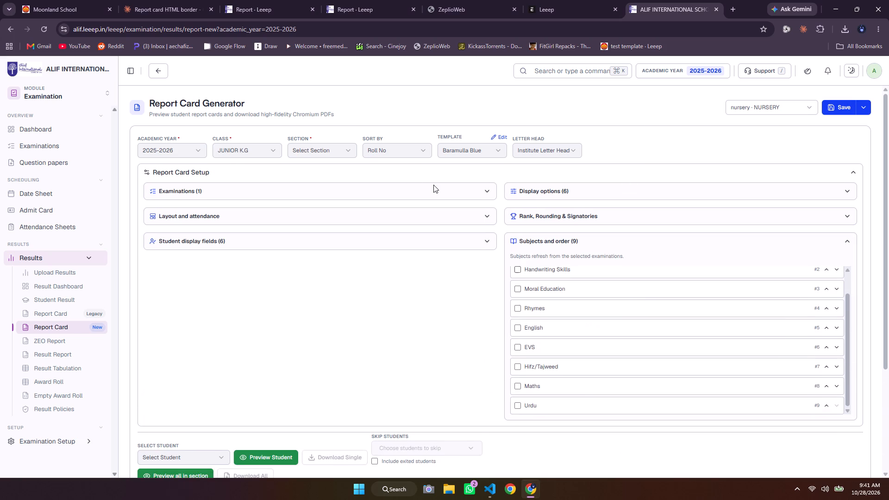
pyautogui.click(331, 155)
pyautogui.click(331, 185)
# Replace the Class Incharge signature with the JKG_B image from Downloads.
pyautogui.scroll(-1, 545, 234)
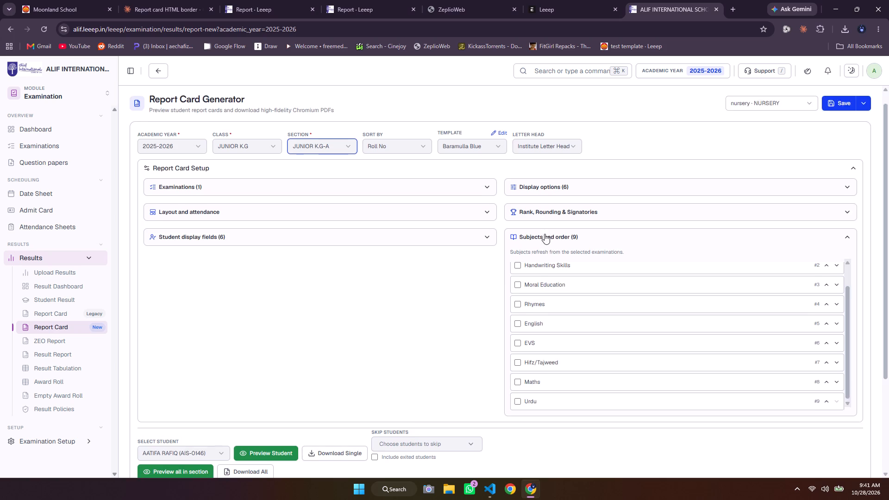
pyautogui.scroll(-1, 545, 234)
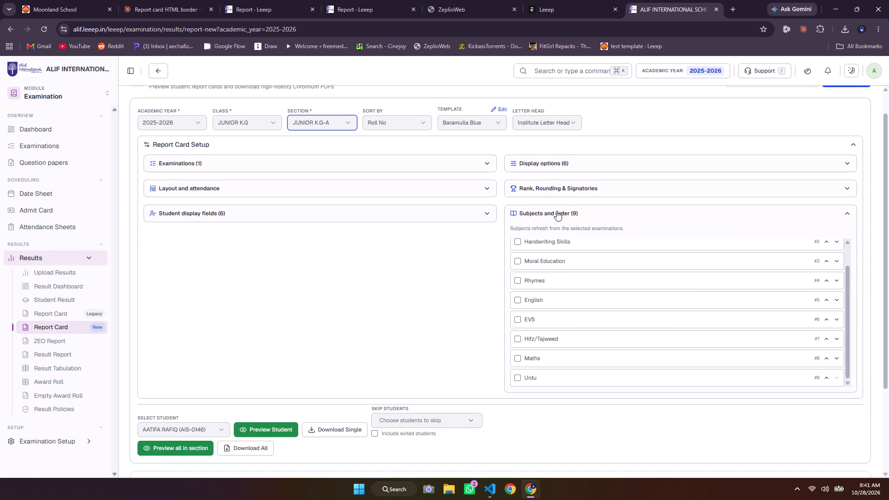
pyautogui.click(558, 213)
pyautogui.click(565, 213)
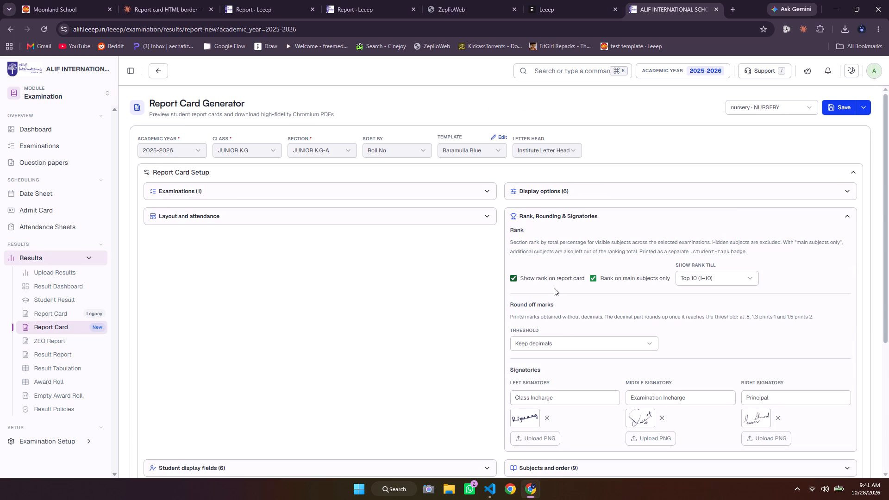
pyautogui.scroll(-2, 614, 335)
pyautogui.click(545, 321)
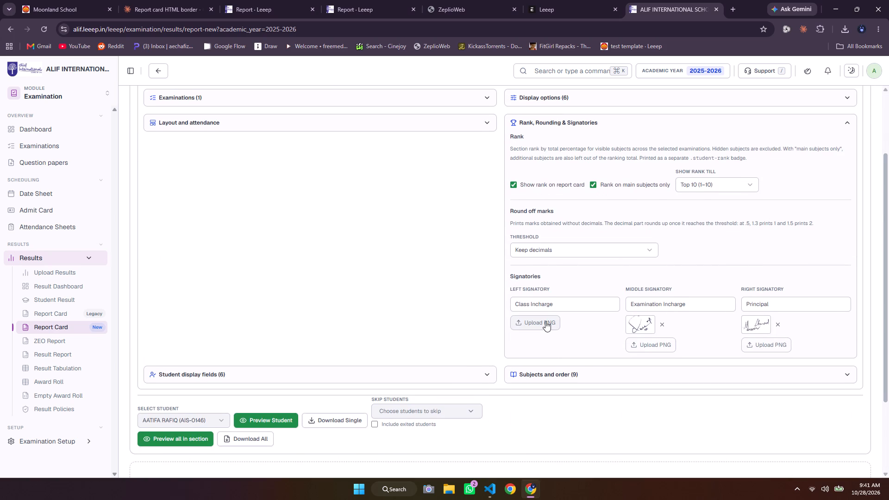
pyautogui.click(545, 321)
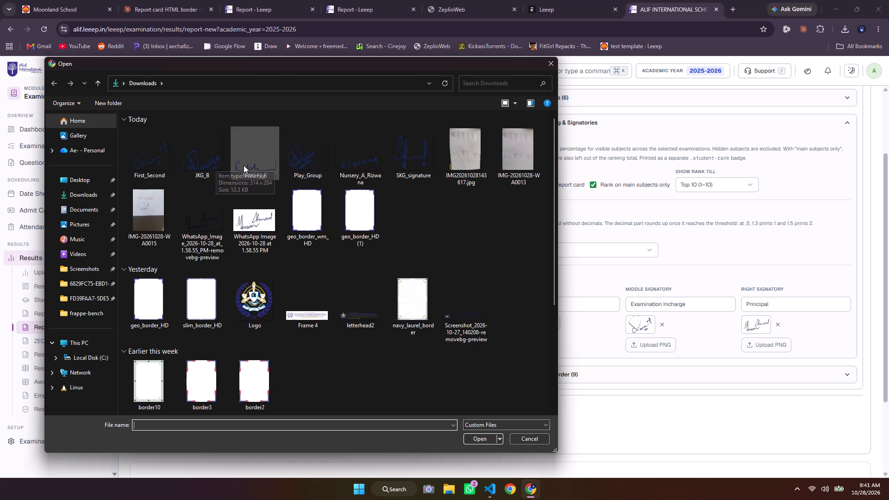
pyautogui.click(209, 163)
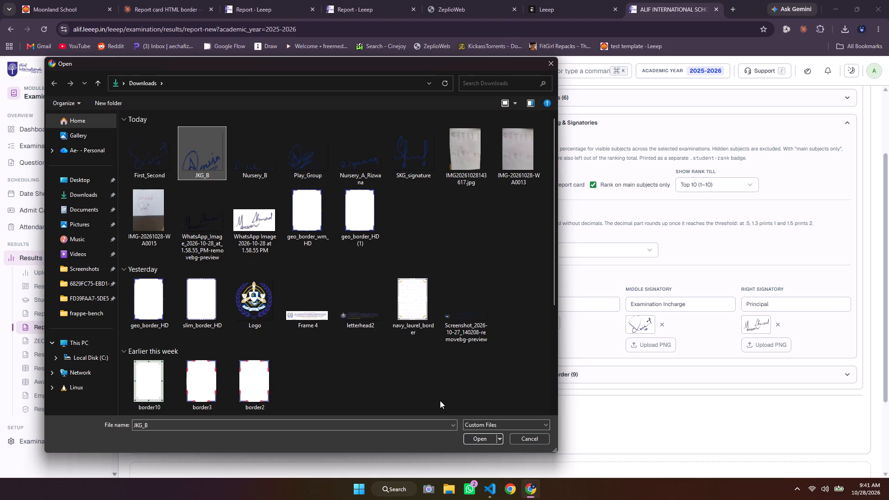
pyautogui.click(483, 438)
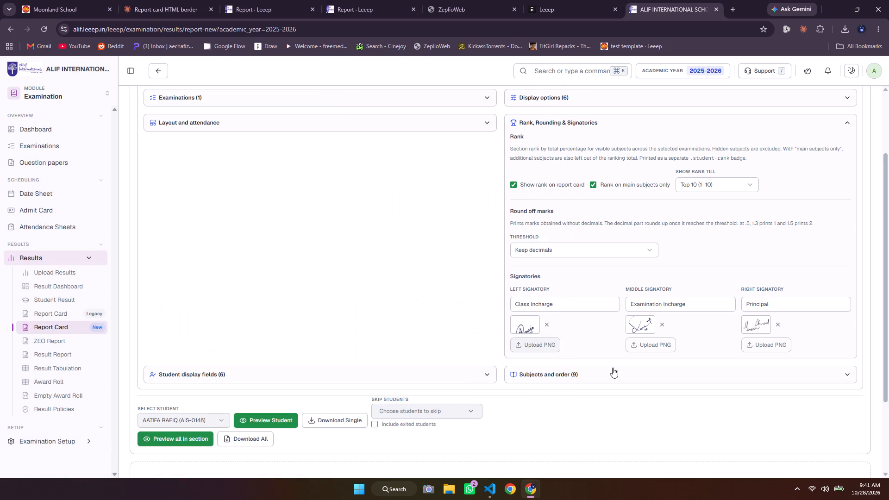
# Save the current signatory settings to the selected nursery profile.
pyautogui.scroll(5, 613, 368)
pyautogui.click(833, 112)
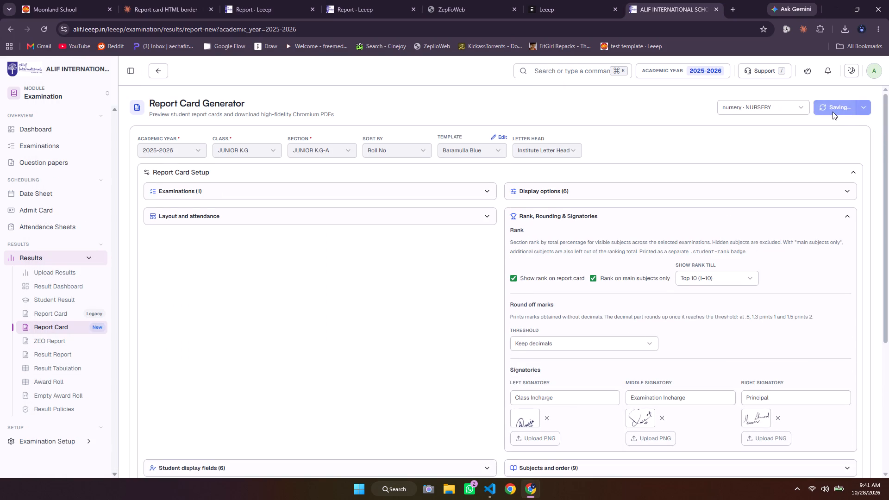
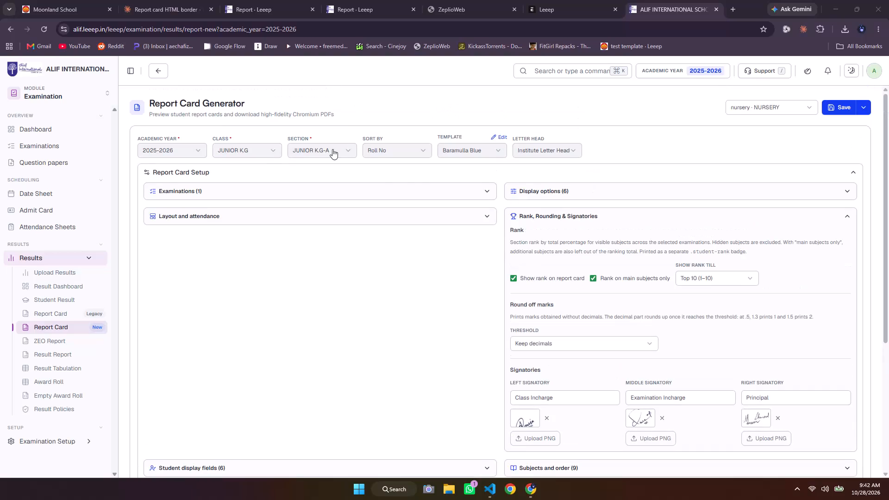
# Select the SENIOR K.G class and save the settings as a new profile named skg, assigned to SENIOR K.G.
pyautogui.click(264, 152)
pyautogui.click(256, 231)
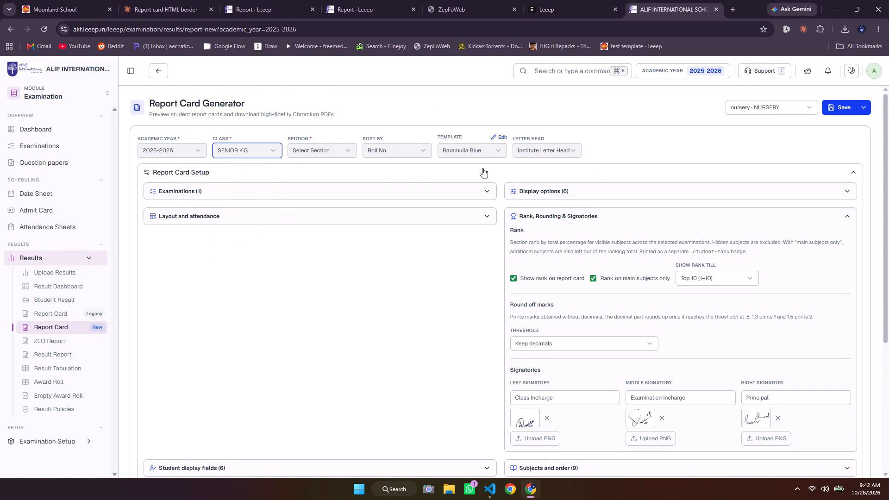
pyautogui.click(816, 107)
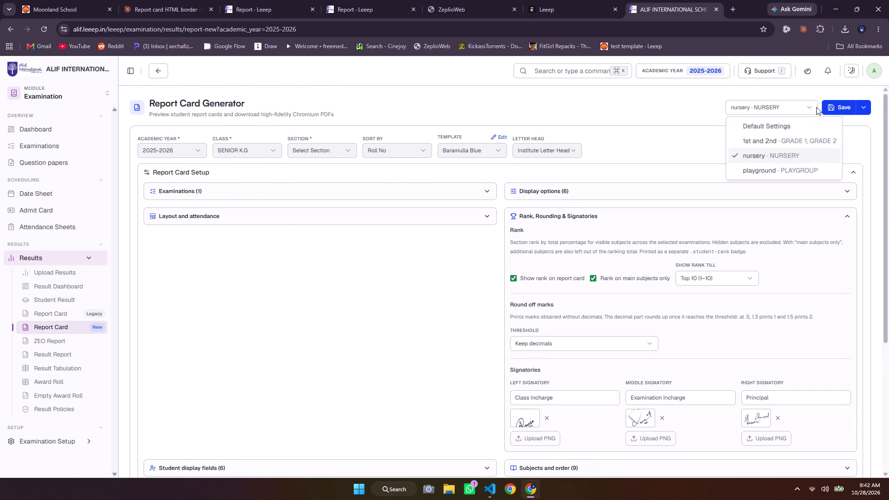
pyautogui.click(868, 113)
pyautogui.click(866, 109)
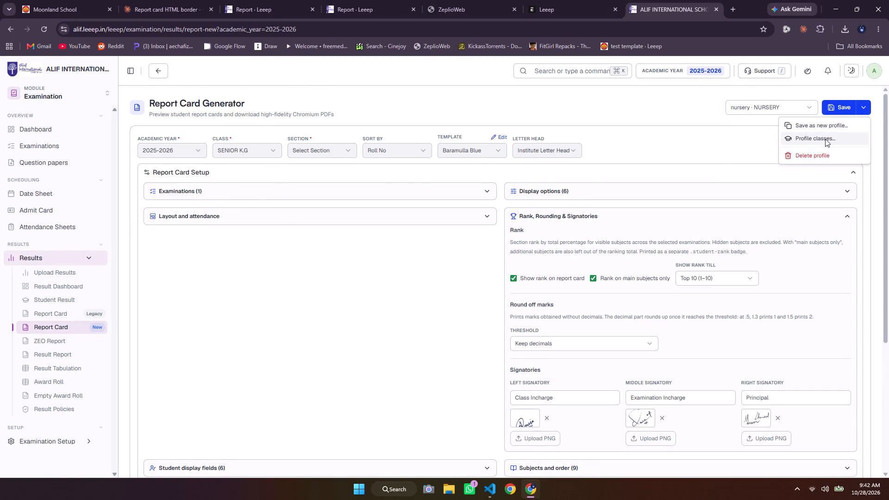
pyautogui.click(822, 127)
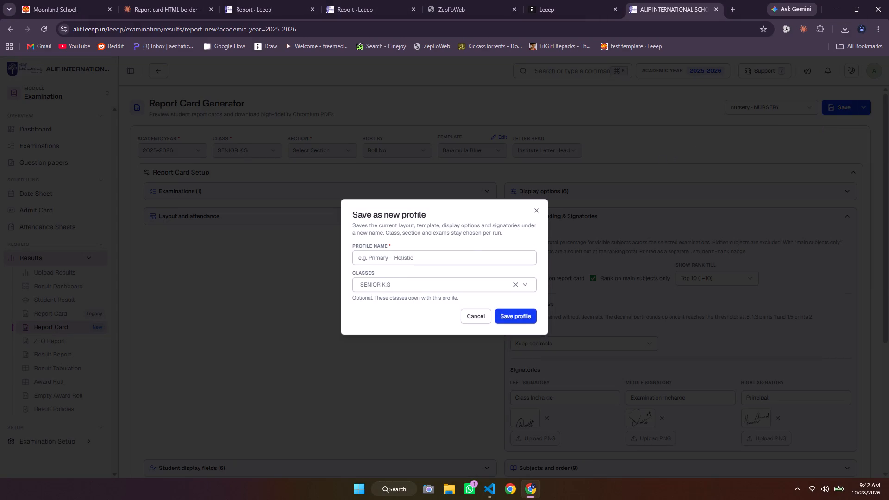
pyautogui.click(456, 255)
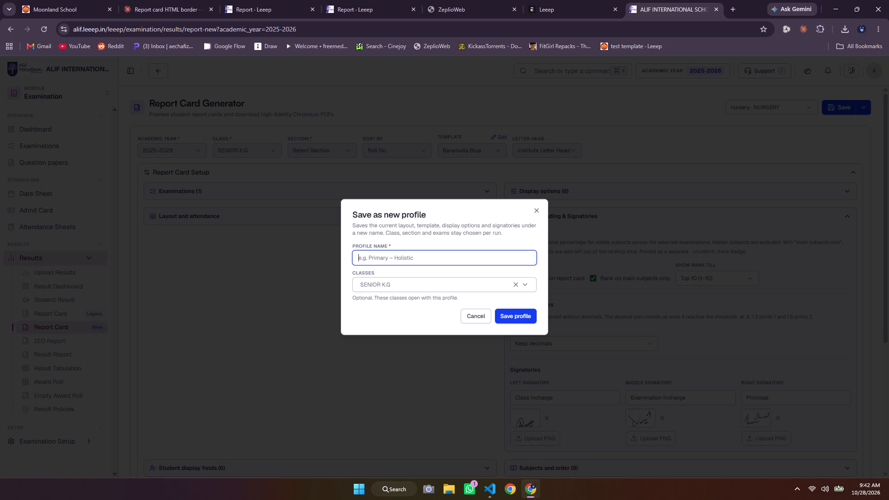
pyautogui.write('seni')
pyautogui.hotkey('ctrl', 'BackSpace')
pyautogui.write('skg')
pyautogui.press('space')
pyautogui.press('BackSpace')
pyautogui.click(444, 293)
pyautogui.click(445, 291)
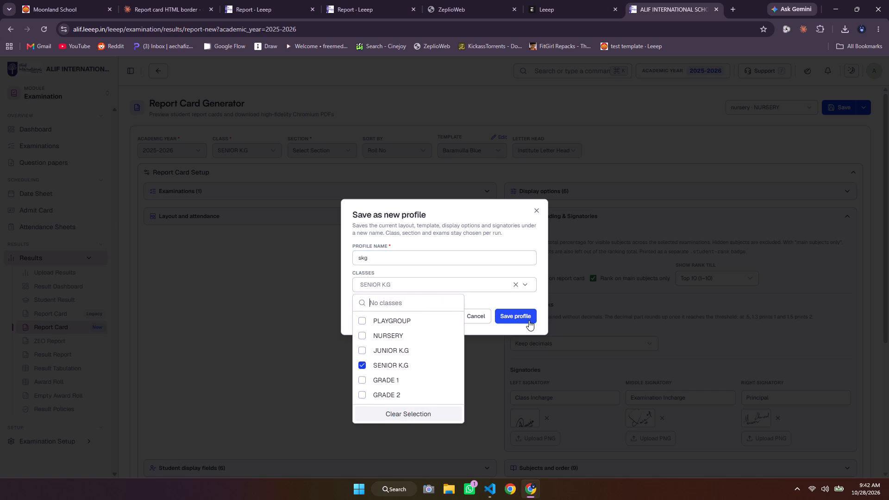
pyautogui.click(529, 320)
# Replace the Class Incharge signature with the SKG_signature image from Downloads and save it to the skg profile.
pyautogui.scroll(-1, 594, 342)
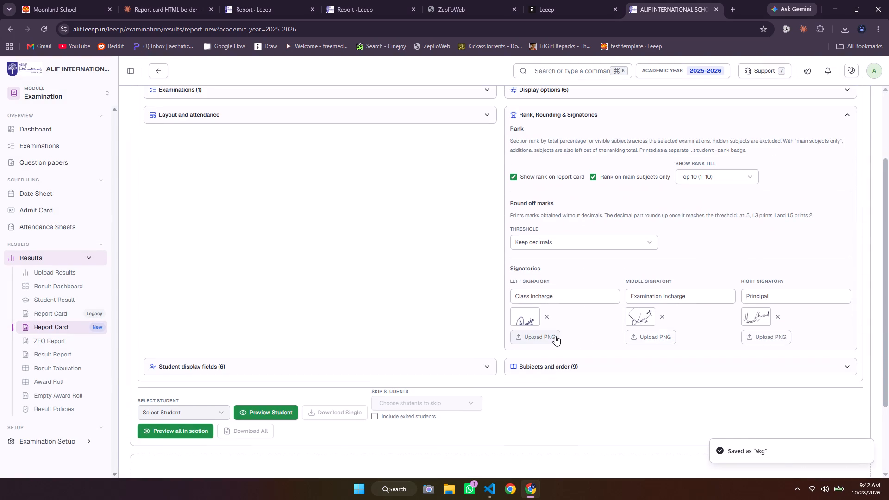
pyautogui.click(555, 336)
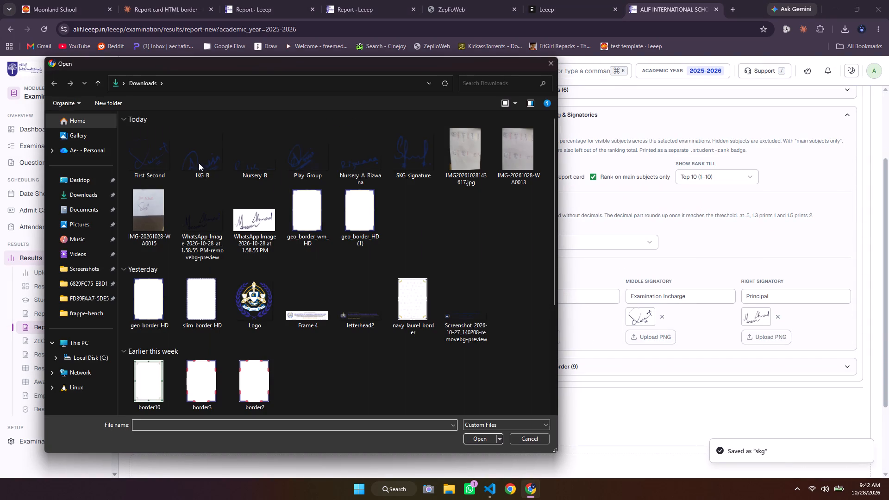
pyautogui.click(419, 164)
pyautogui.click(478, 435)
pyautogui.scroll(2, 664, 294)
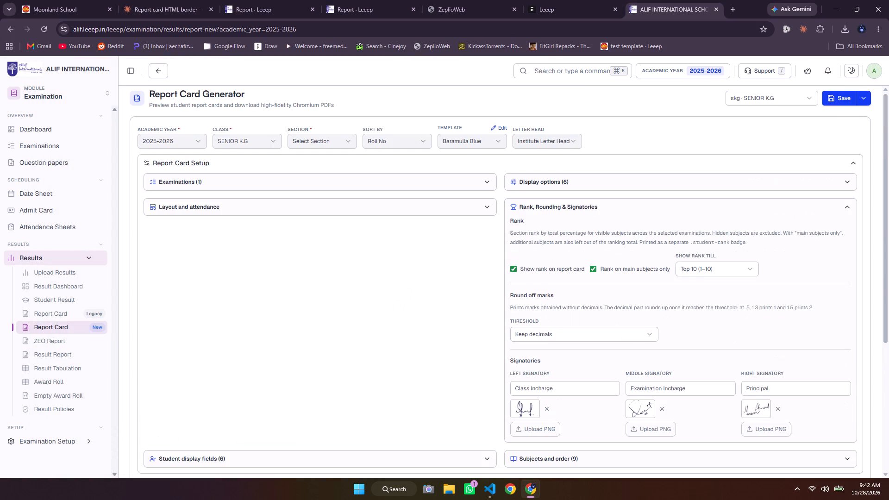
pyautogui.click(839, 101)
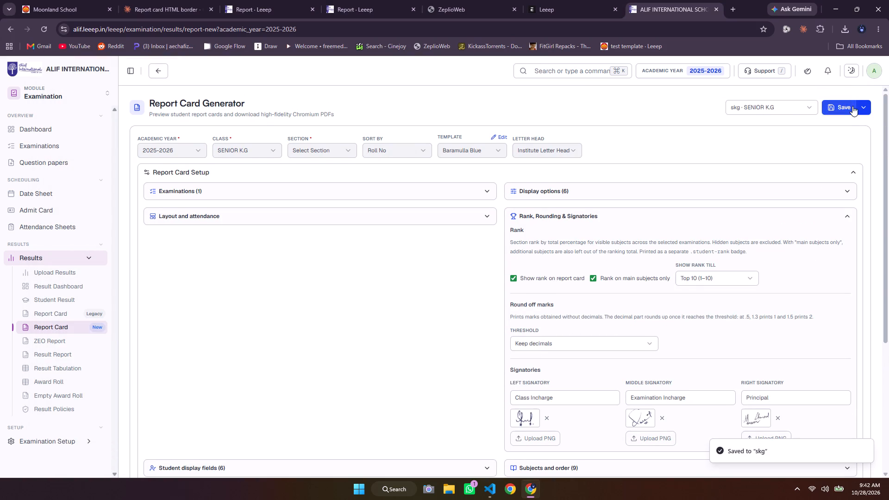
# Select section SENIOR K.G and preview a student's report card to check the signatures.
pyautogui.click(235, 145)
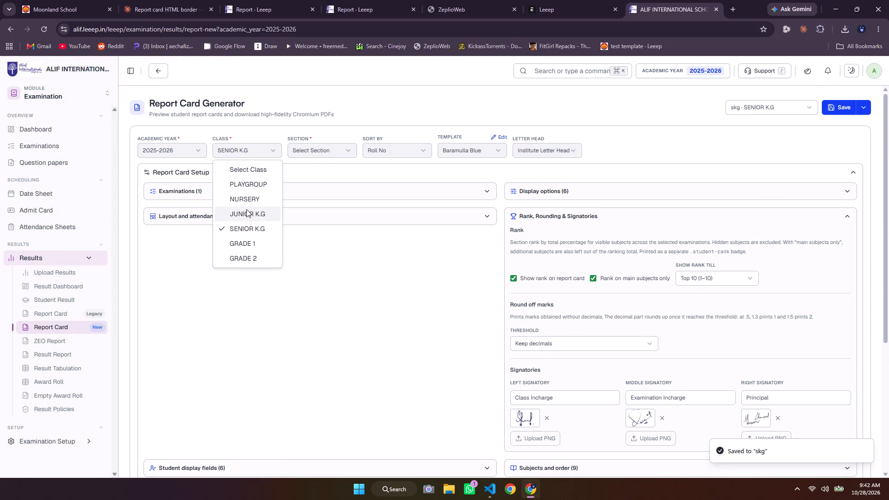
pyautogui.click(348, 227)
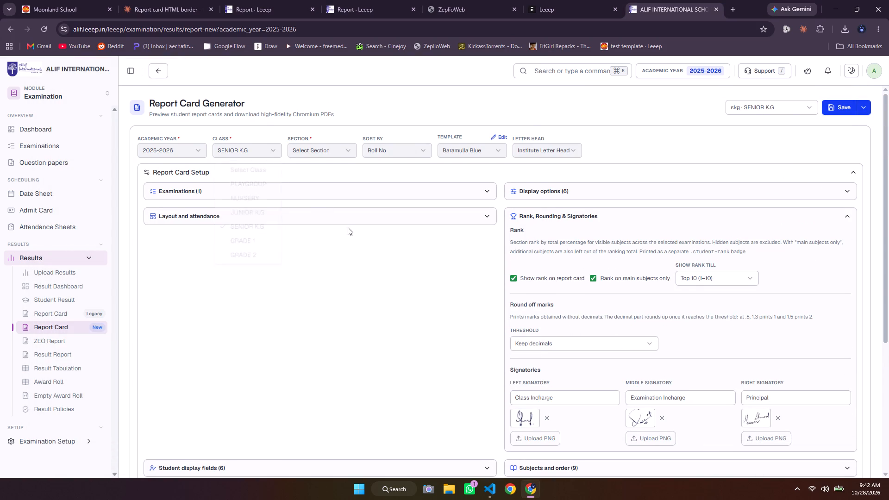
pyautogui.scroll(-6, 437, 299)
pyautogui.click(247, 315)
pyautogui.scroll(-1, 419, 325)
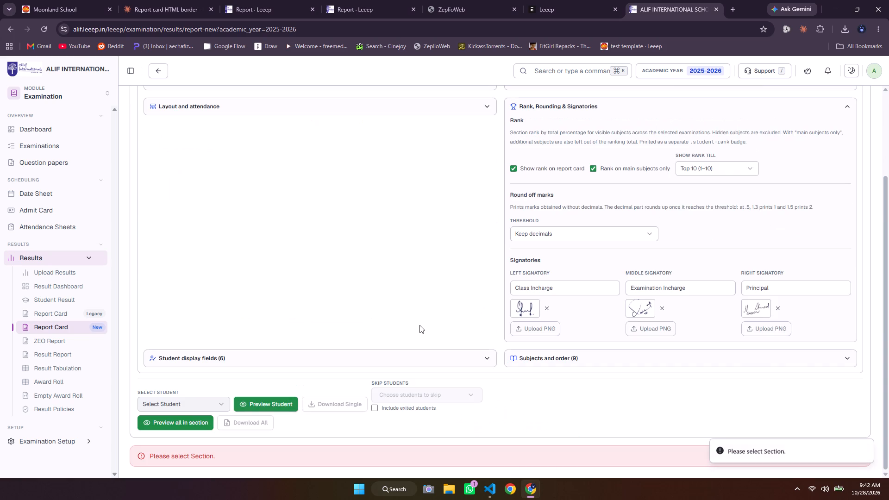
pyautogui.scroll(-1, 419, 325)
pyautogui.scroll(5, 418, 213)
pyautogui.click(332, 152)
pyautogui.click(316, 182)
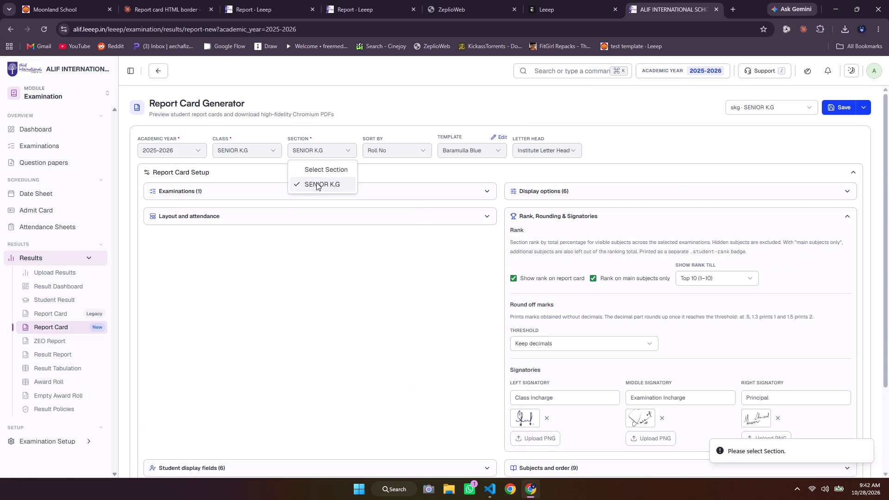
pyautogui.scroll(-5, 322, 327)
pyautogui.click(301, 408)
pyautogui.scroll(-4, 308, 326)
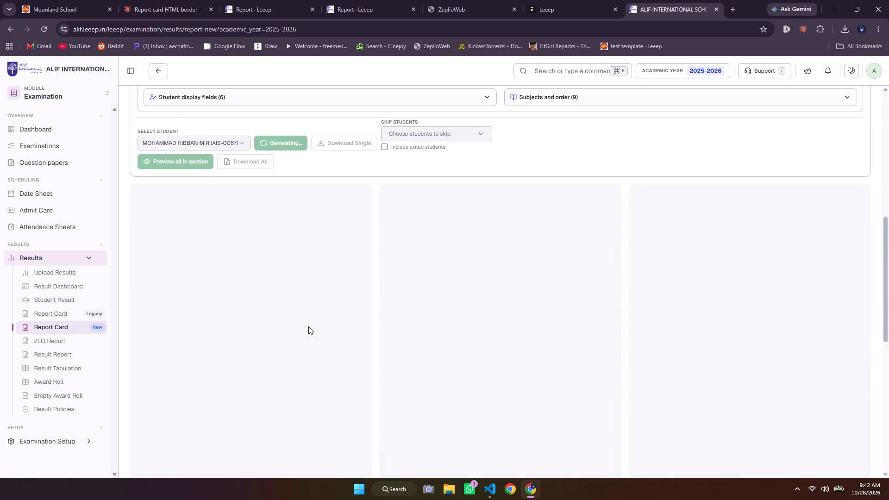
pyautogui.scroll(-1, 308, 326)
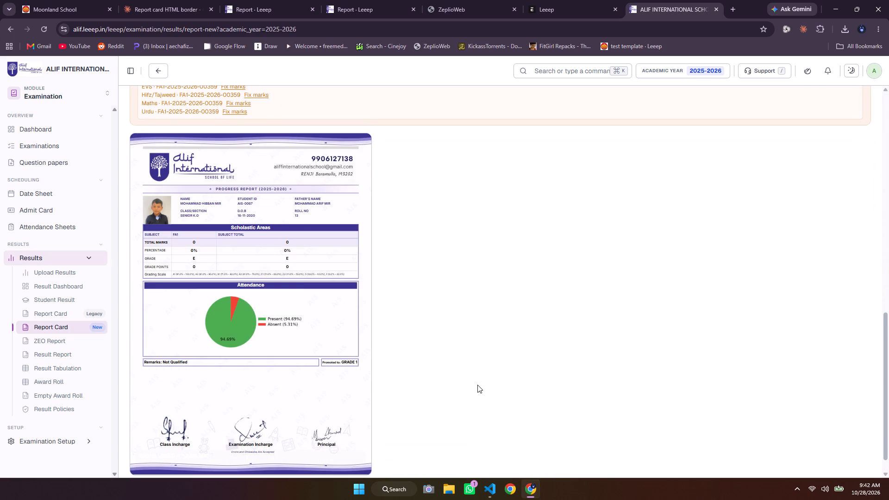
# Switch the report card selection to class JUNIOR K.G with section JUNIOR K.G-A.
pyautogui.scroll(10, 477, 385)
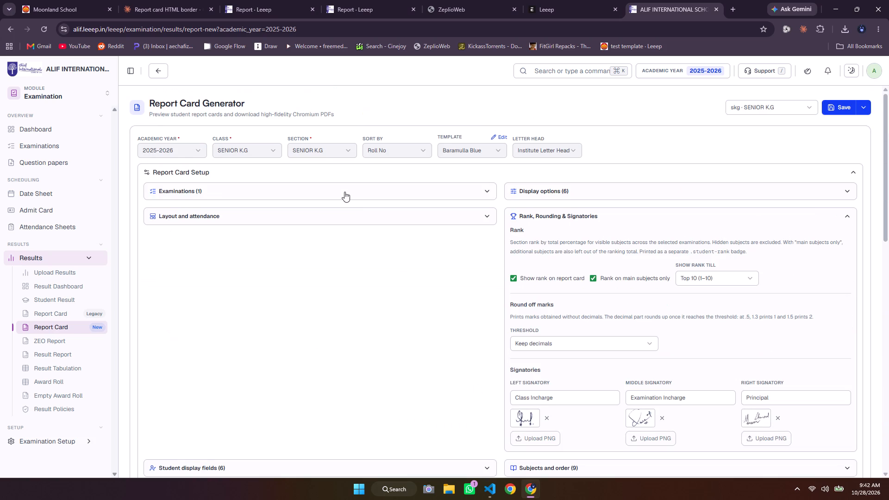
pyautogui.click(327, 148)
pyautogui.doubleClick(269, 144)
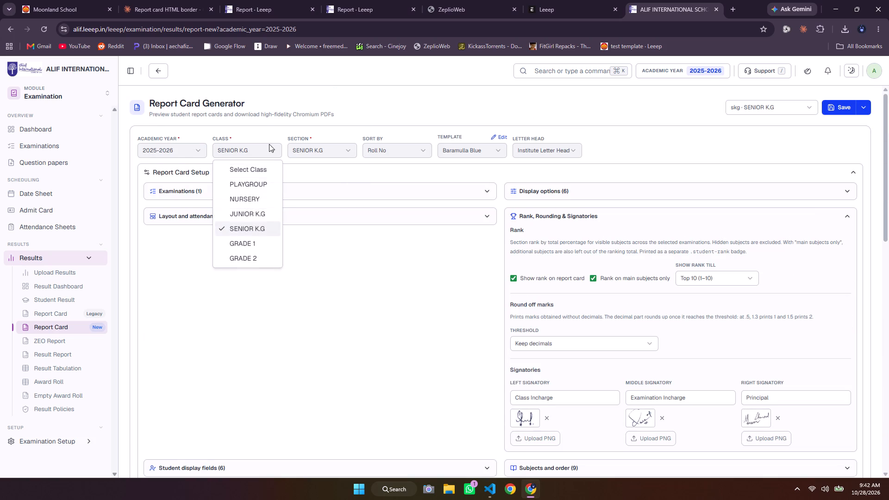
pyautogui.click(253, 209)
pyautogui.click(335, 149)
pyautogui.click(321, 181)
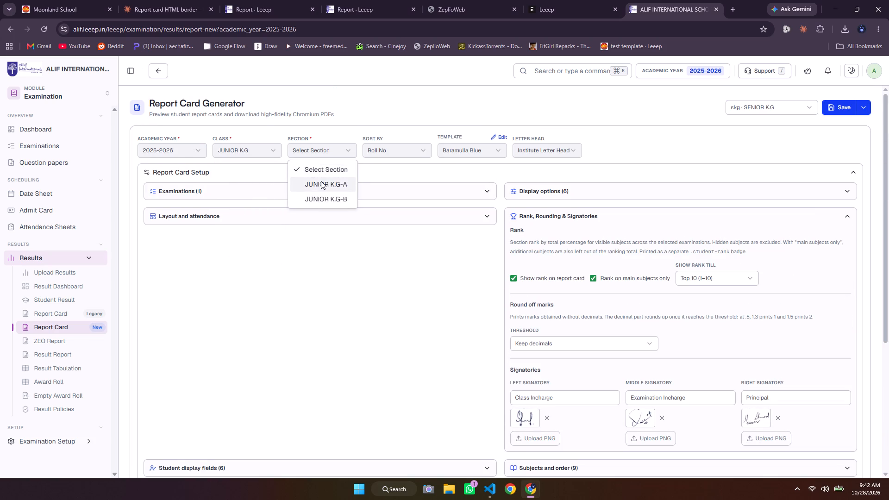
# Preview a JUNIOR K.G-A student's report card and examine its signatures.
pyautogui.scroll(-1, 393, 228)
pyautogui.scroll(4, 815, 115)
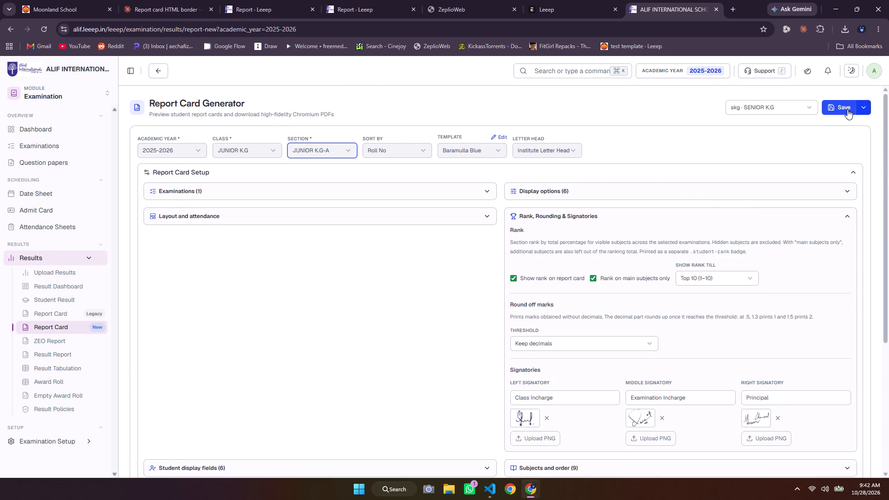
pyautogui.scroll(-5, 592, 270)
pyautogui.click(271, 317)
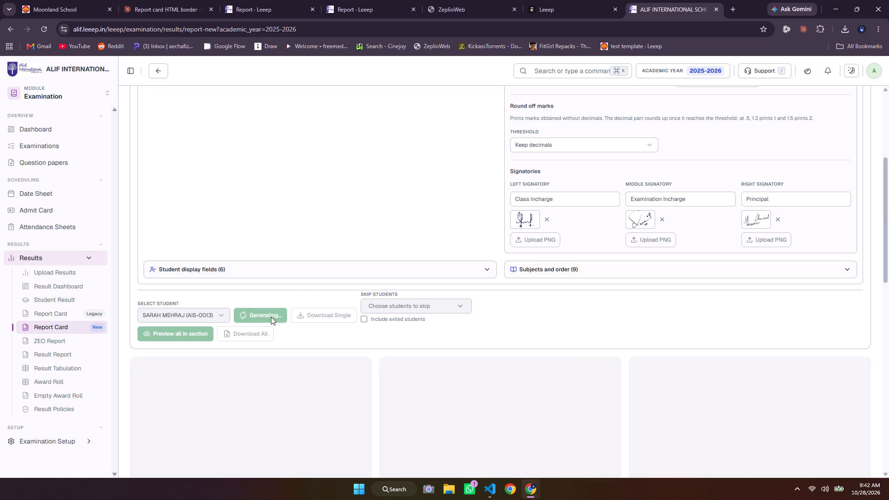
pyautogui.scroll(-7, 370, 336)
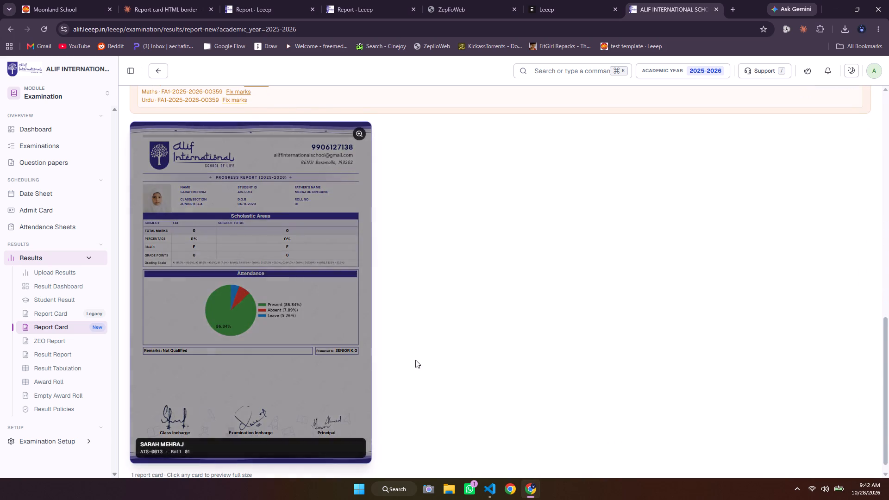
# Save the current settings as a new profile named jkg, assigned to the JUNIOR K.G class.
pyautogui.scroll(6, 444, 353)
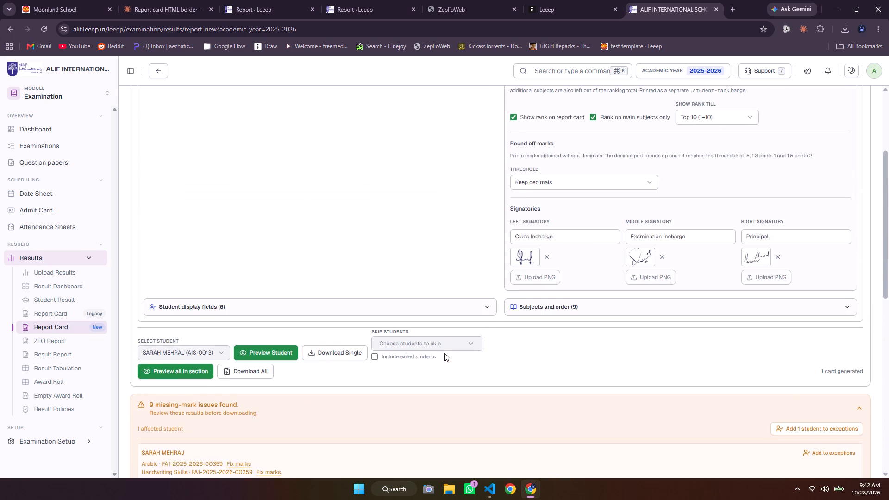
pyautogui.scroll(1, 444, 353)
pyautogui.scroll(6, 545, 308)
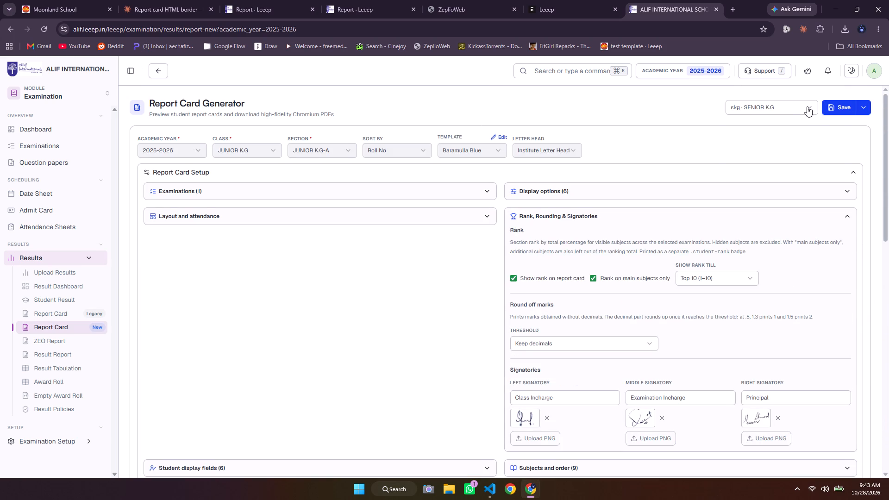
pyautogui.click(807, 106)
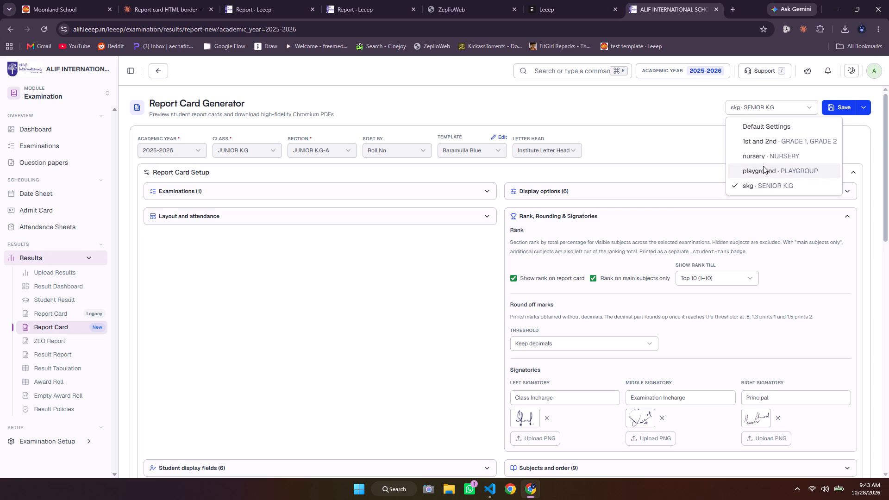
pyautogui.doubleClick(864, 109)
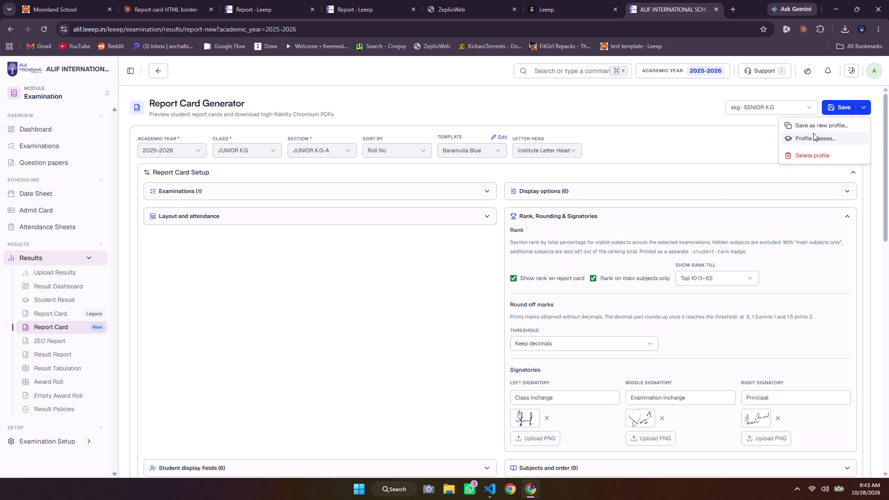
pyautogui.click(814, 126)
pyautogui.click(493, 250)
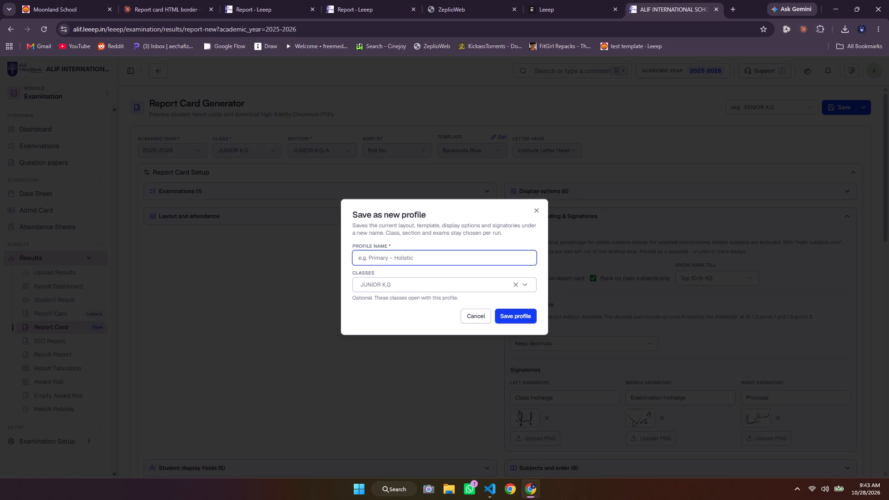
pyautogui.write('just')
pyautogui.press('BackSpace')
pyautogui.press('BackSpace')
pyautogui.press('BackSpace')
pyautogui.press('BackSpace')
pyautogui.press('j')
pyautogui.write('kg')
pyautogui.click(517, 318)
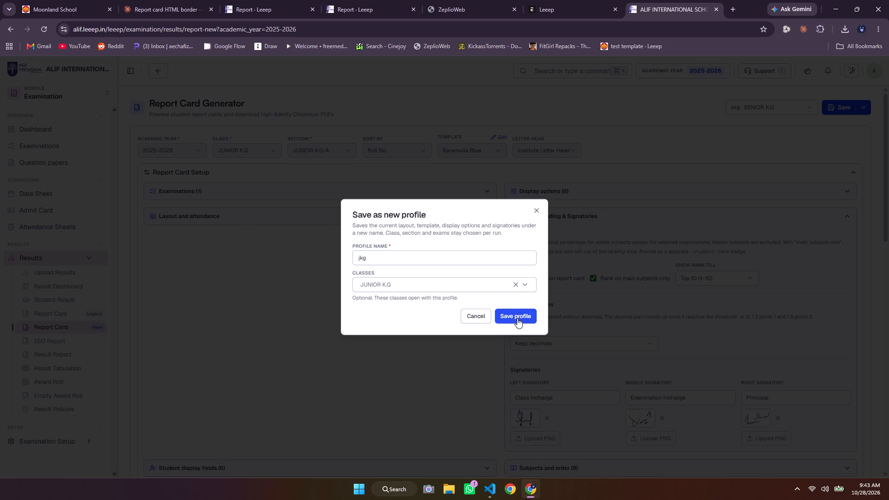
# Replace the Class Incharge signature with the JKG_B image from Downloads.
pyautogui.scroll(-1, 687, 333)
pyautogui.click(544, 369)
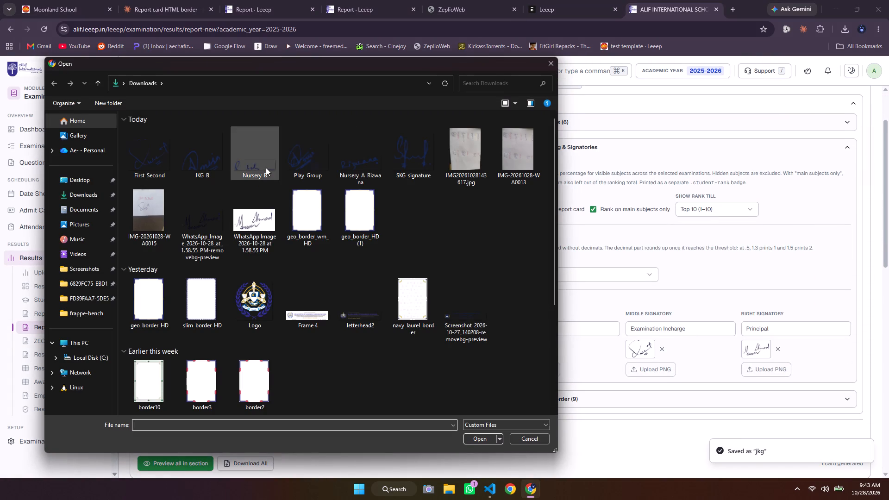
pyautogui.click(194, 162)
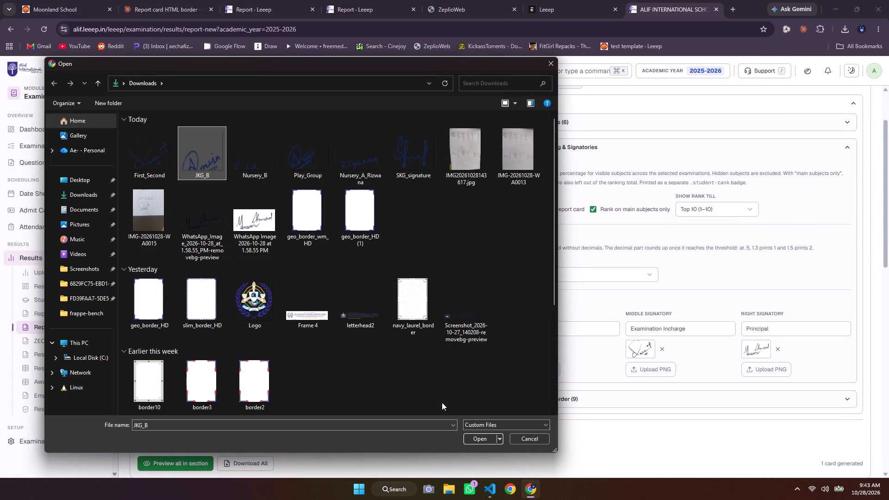
pyautogui.click(473, 437)
pyautogui.scroll(5, 715, 372)
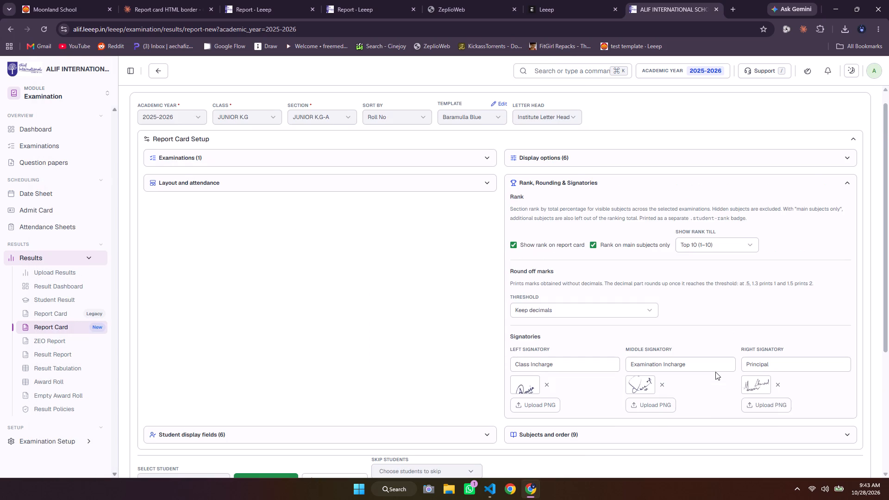
# Save the changed signature settings to the jkg profile.
pyautogui.click(834, 112)
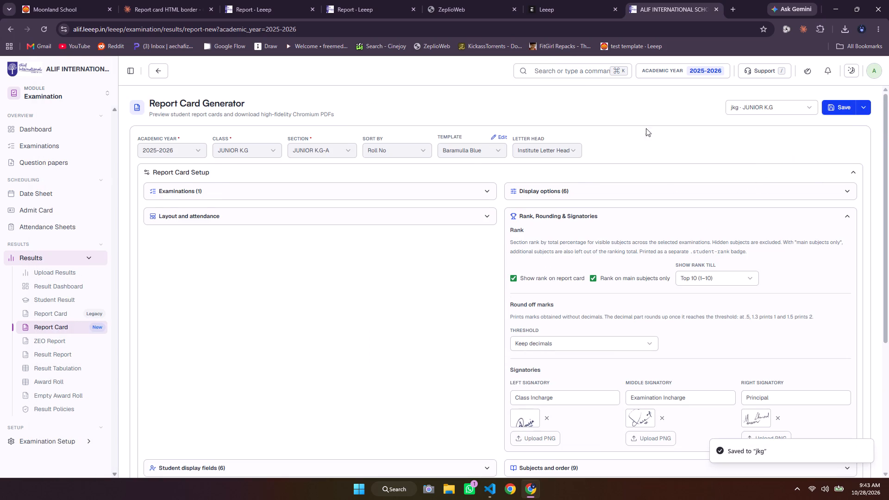
# Switch the class through NURSERY, PLAYGROUP and GRADE 1 to check each one's assigned profile and signatories.
pyautogui.click(250, 149)
pyautogui.click(249, 199)
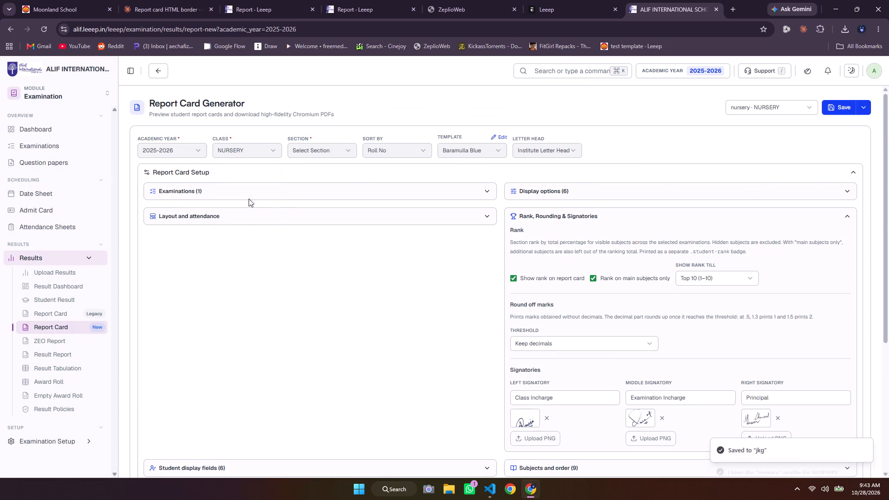
pyautogui.click(251, 150)
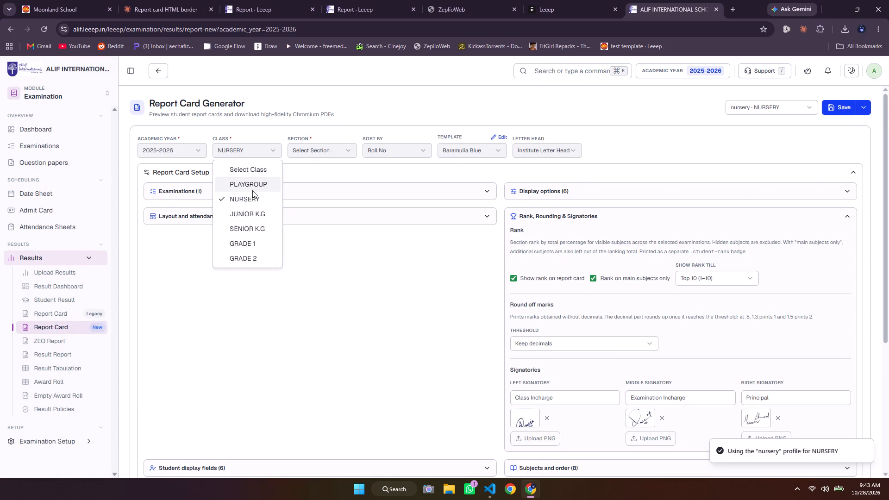
pyautogui.click(252, 190)
pyautogui.click(257, 146)
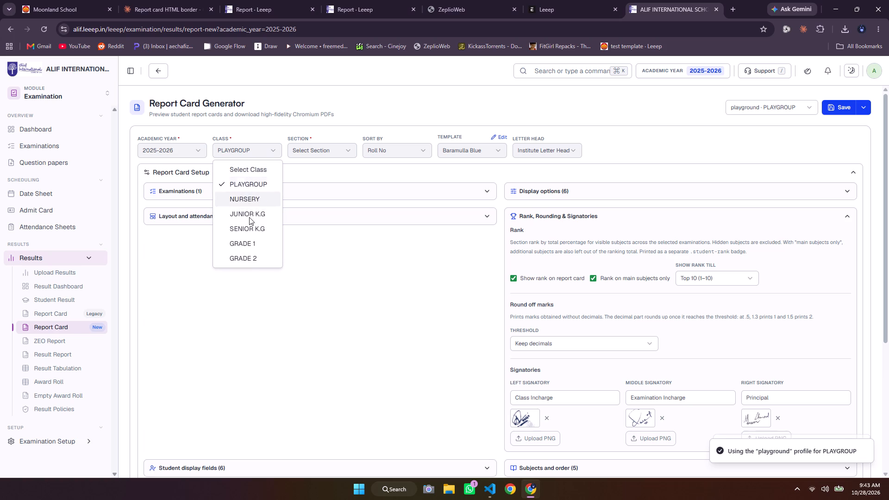
pyautogui.click(246, 240)
# Select class GRADE 2 with section GRADE 2, preview a student's report card and examine its signature area.
pyautogui.click(264, 150)
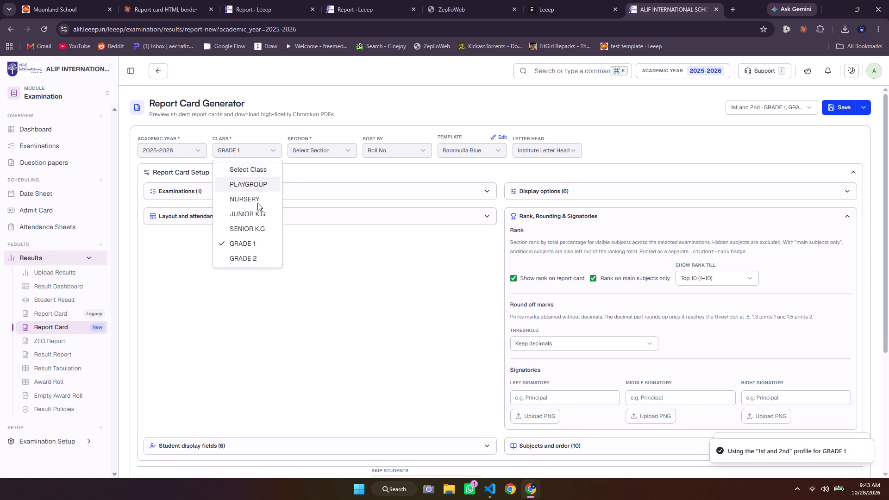
pyautogui.click(252, 259)
pyautogui.scroll(-4, 313, 230)
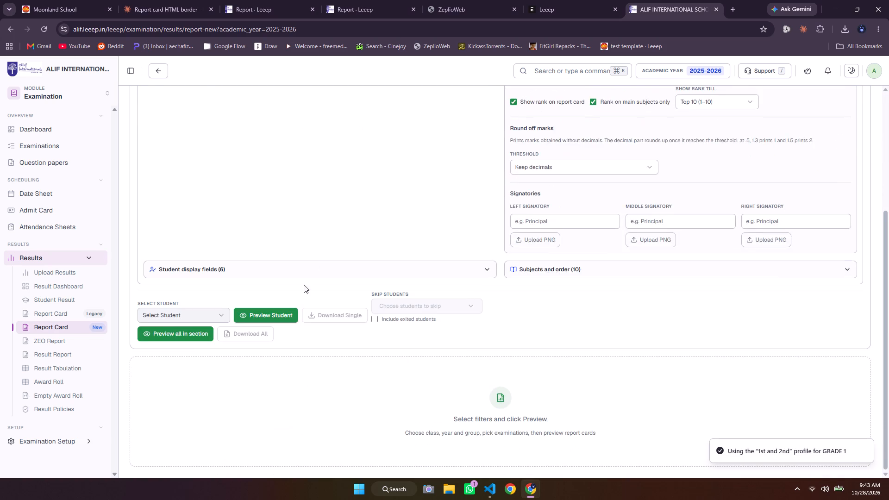
pyautogui.click(283, 310)
pyautogui.scroll(-3, 350, 347)
pyautogui.scroll(4, 334, 248)
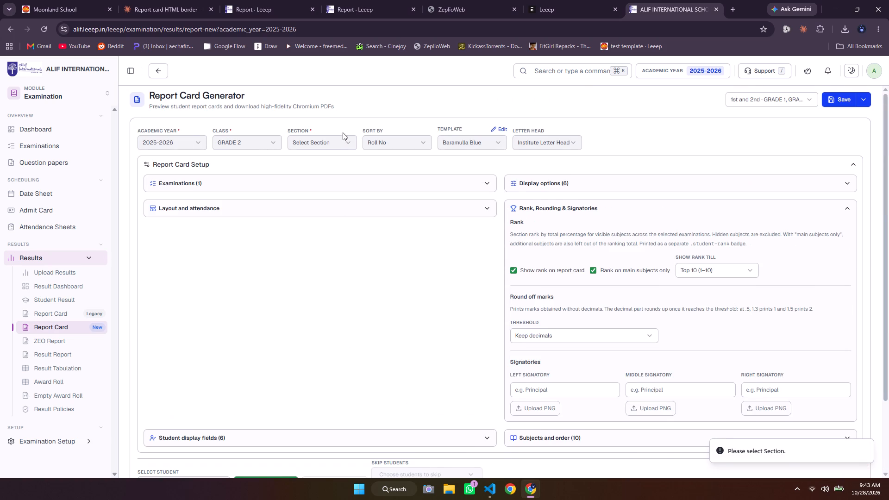
pyautogui.click(340, 147)
pyautogui.click(320, 187)
pyautogui.scroll(-5, 327, 283)
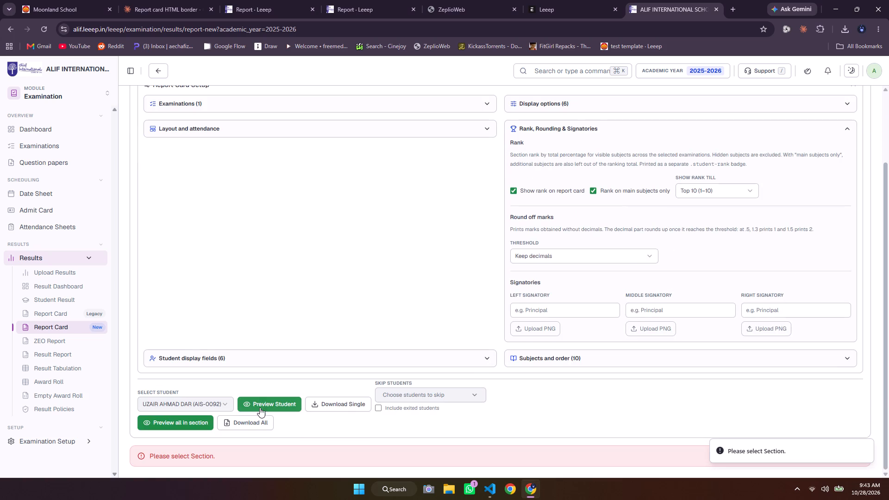
pyautogui.click(260, 409)
pyautogui.scroll(-7, 307, 394)
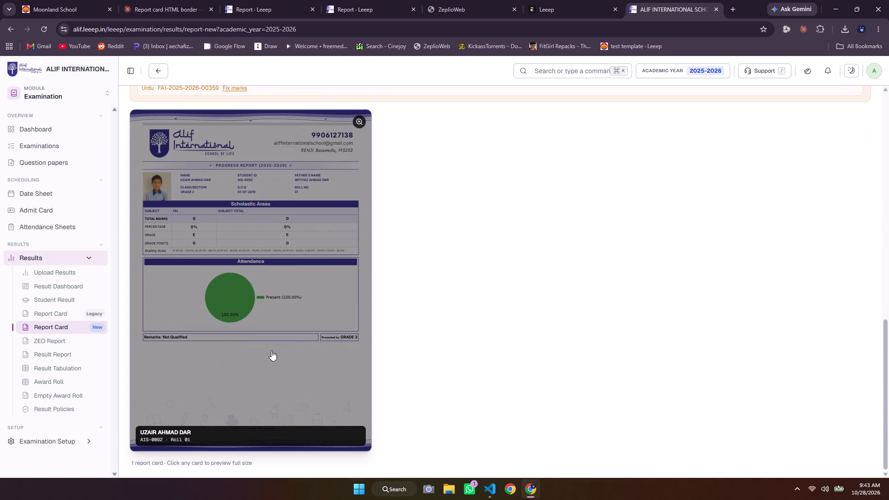
pyautogui.scroll(5, 492, 327)
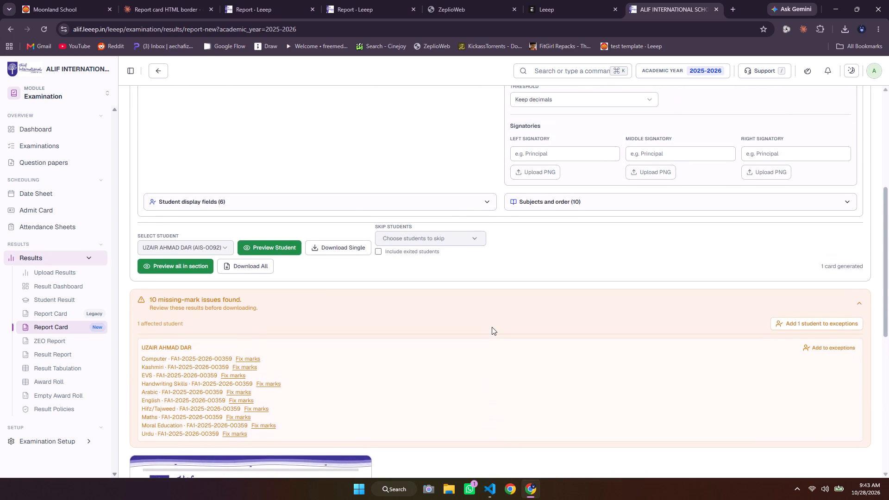
pyautogui.scroll(3, 492, 327)
pyautogui.scroll(4, 607, 301)
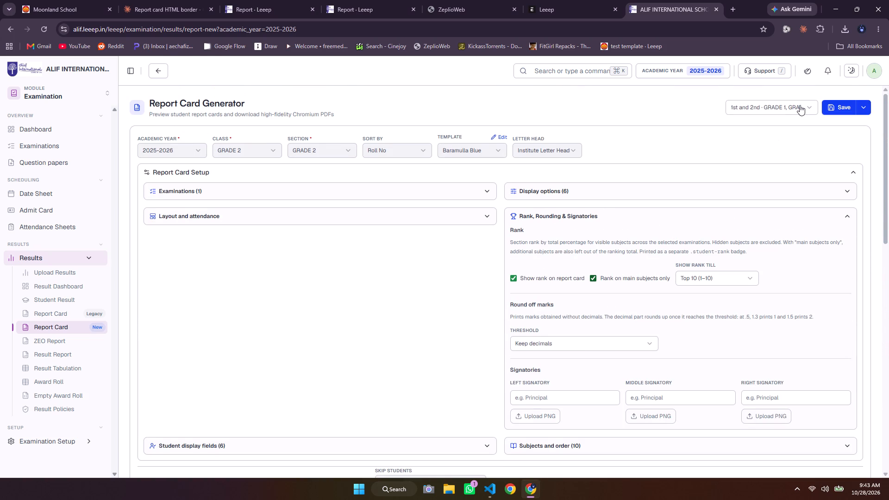
# Apply the 1st and 2nd profile and switch the class to GRADE 1.
pyautogui.click(799, 106)
pyautogui.click(767, 143)
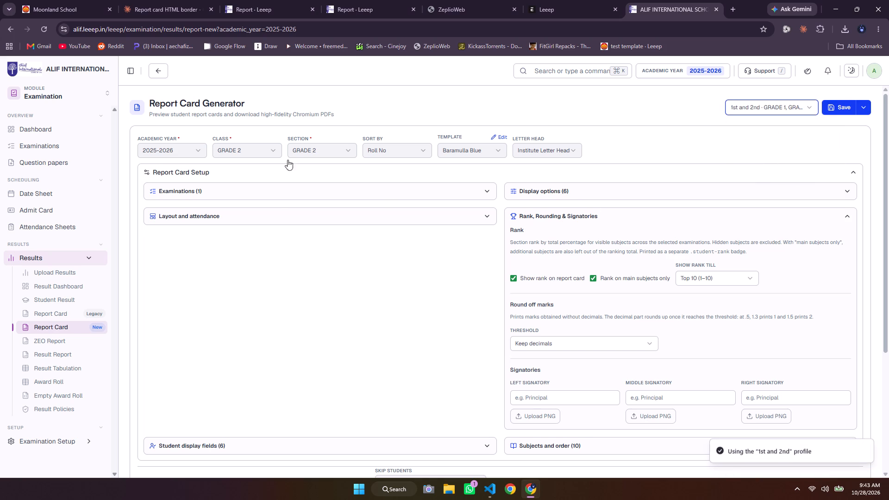
pyautogui.click(259, 148)
pyautogui.click(251, 237)
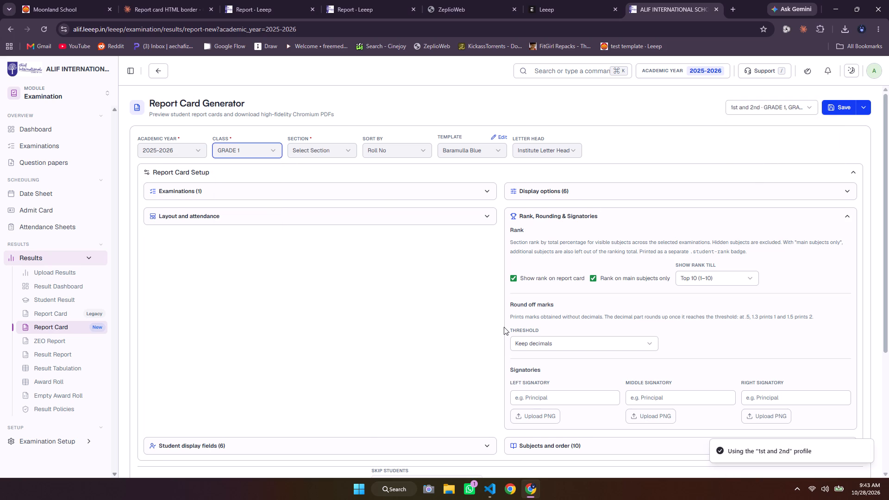
# Upload the First_Second image from Downloads as the left signatory's signature.
pyautogui.scroll(-2, 504, 327)
pyautogui.click(542, 338)
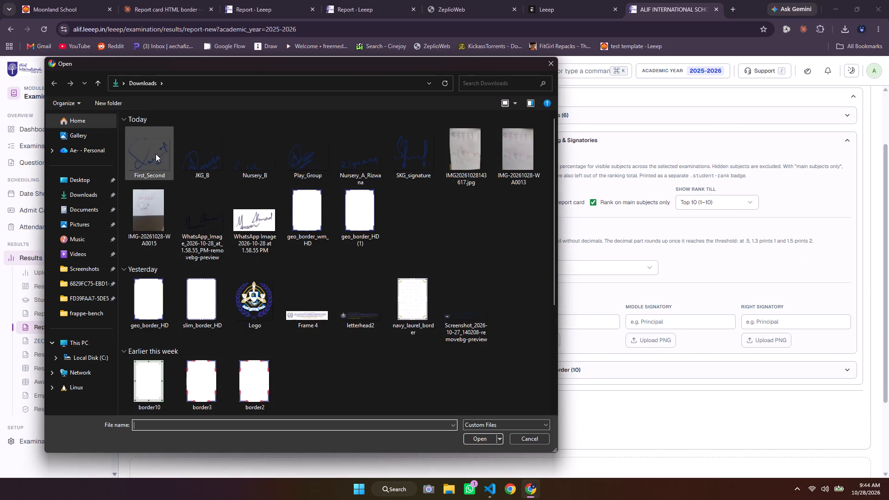
pyautogui.click(156, 154)
pyautogui.click(476, 432)
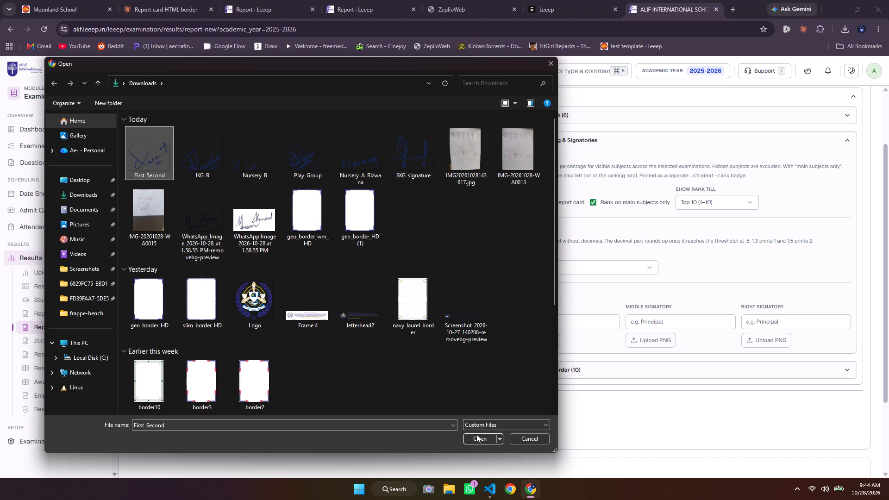
pyautogui.click(476, 434)
pyautogui.click(650, 333)
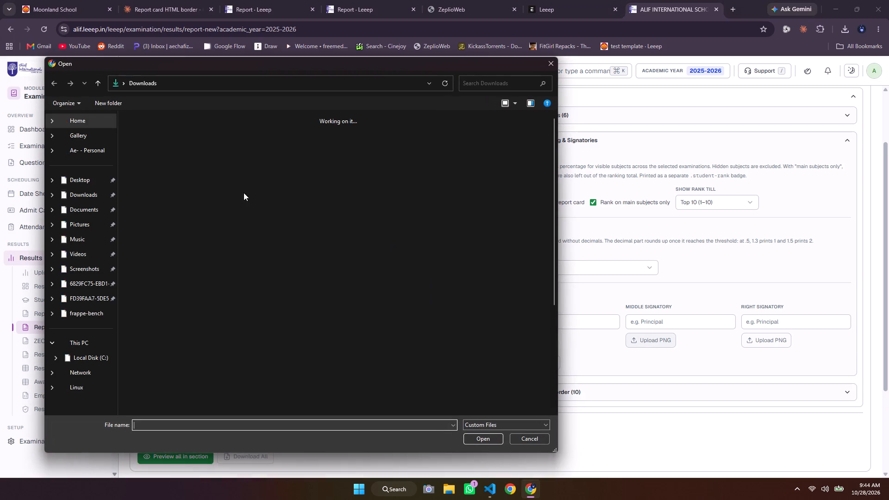
pyautogui.click(557, 61)
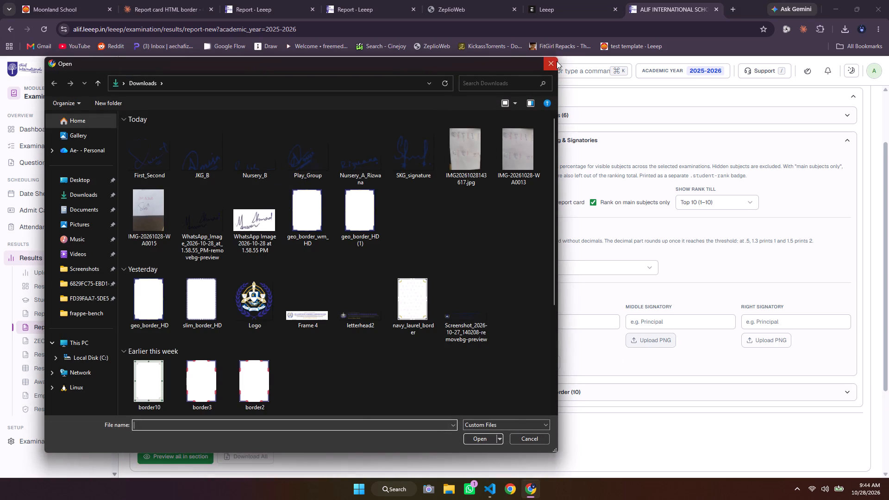
# Set the left, middle and right signatory titles to Class Incharge, Exam incharge and Principal.
pyautogui.click(555, 325)
pyautogui.write('Ca')
pyautogui.press('BackSpace')
pyautogui.write('lass Incharge')
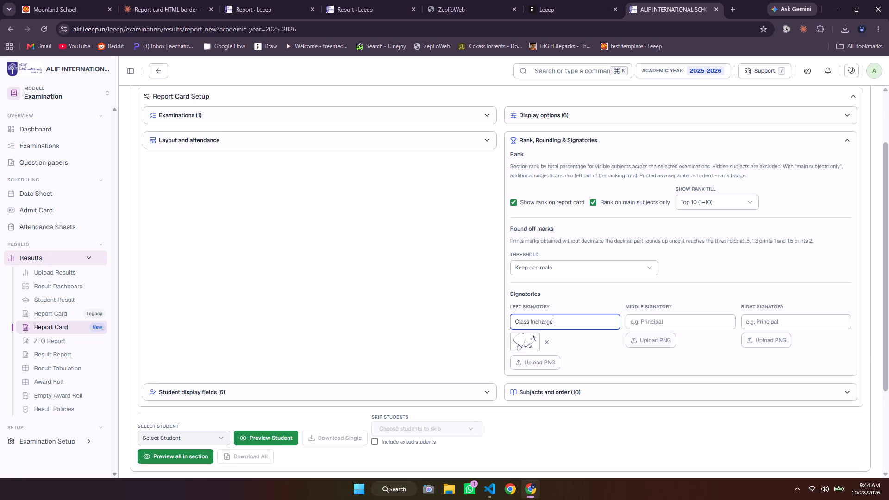
pyautogui.click(675, 325)
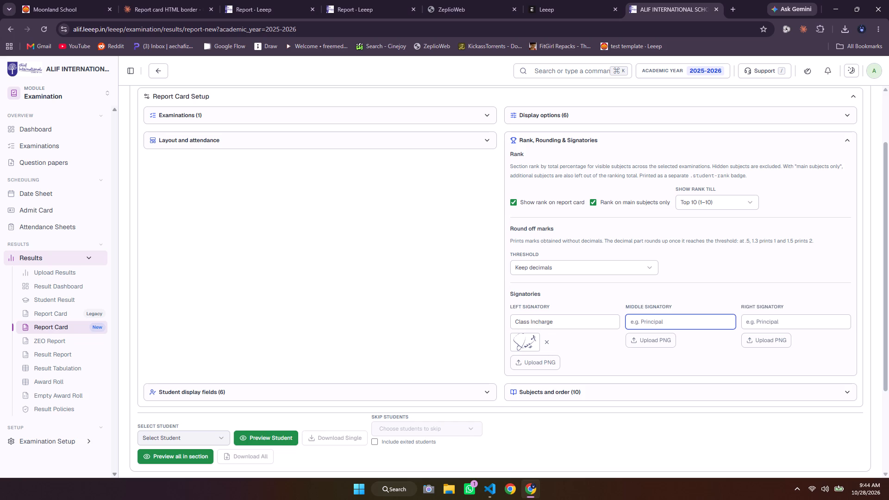
pyautogui.write('Exam')
pyautogui.press('space')
pyautogui.press('BackSpace')
pyautogui.press('space')
pyautogui.write('incharge')
pyautogui.click(754, 325)
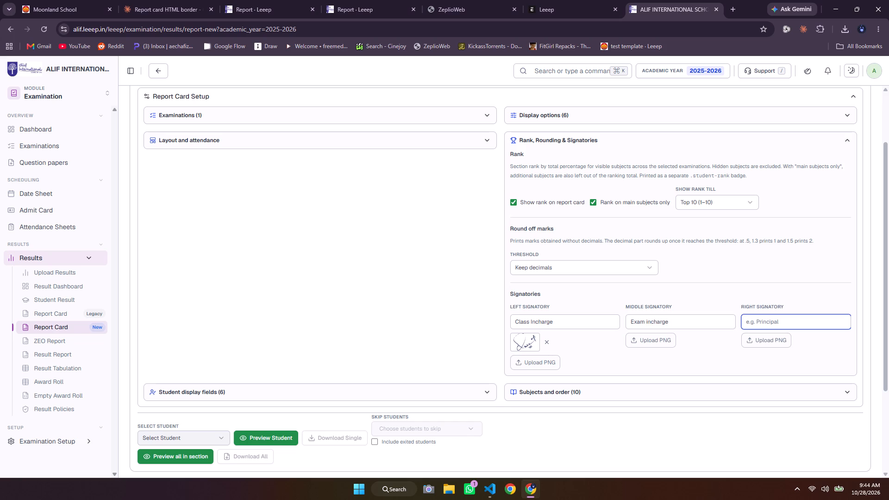
pyautogui.write('Principal')
pyautogui.press('space')
pyautogui.press('BackSpace')
# Open the signature image upload for the middle signatory.
pyautogui.click(659, 342)
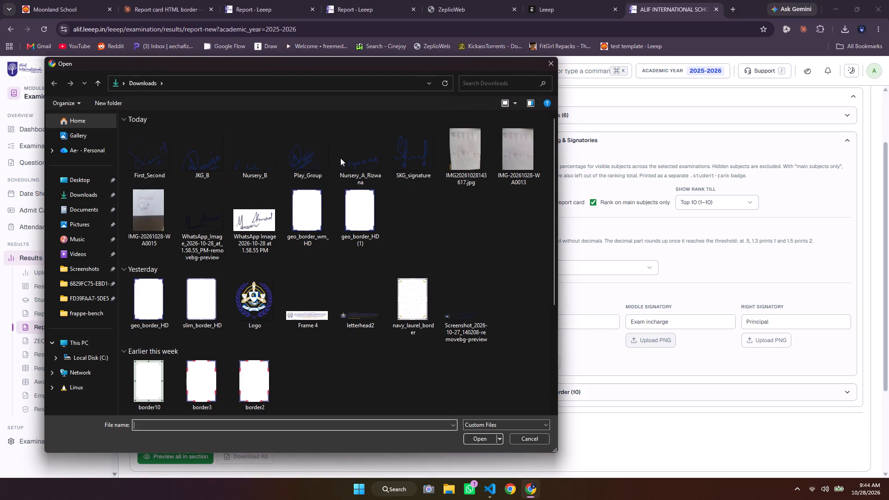
# Upload the First_Second image from Downloads as the middle signatory's signature.
pyautogui.click(147, 154)
pyautogui.click(482, 440)
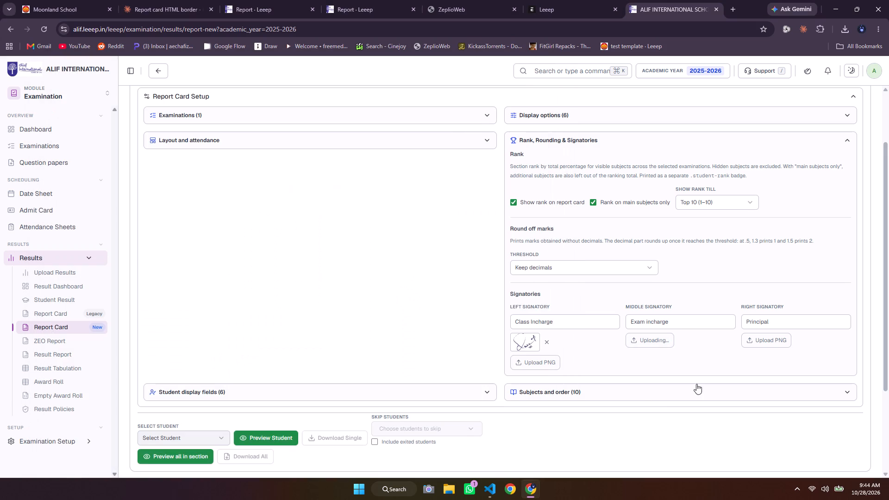
# Upload the WhatsApp_Image_2026-10-28_at_1.58.55_PM-removebg-preview file from Downloads as the right signatory's signature.
pyautogui.click(770, 339)
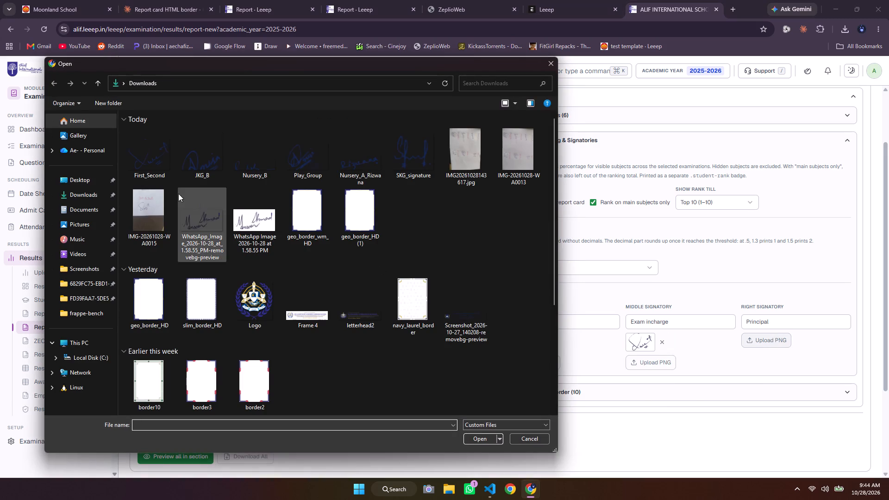
pyautogui.click(178, 224)
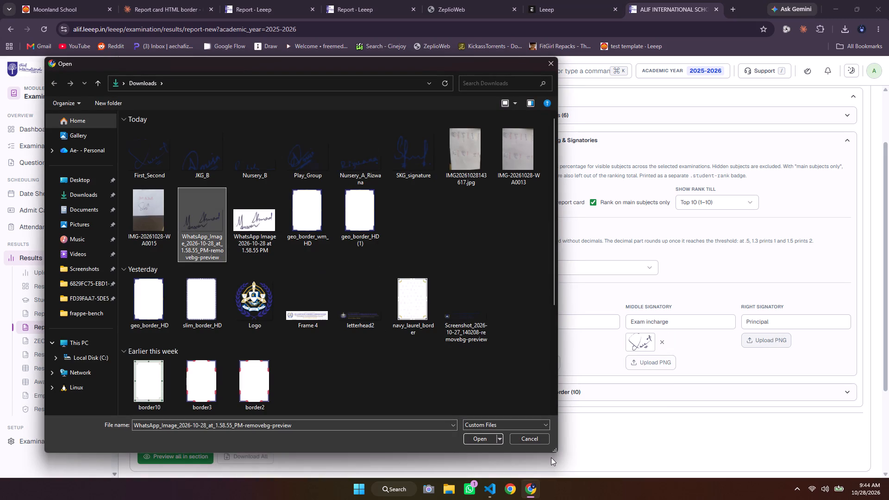
pyautogui.click(471, 438)
# Save the signatory titles and signature images to the 1st and 2nd profile.
pyautogui.scroll(5, 620, 383)
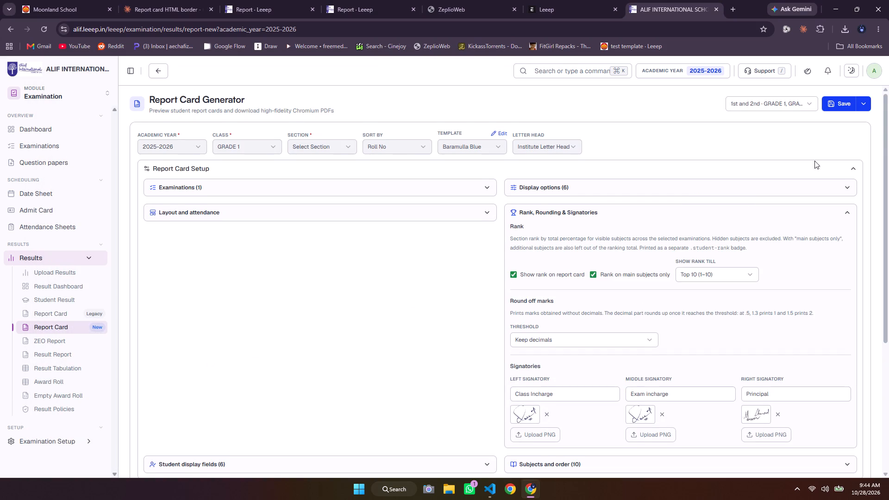
pyautogui.click(838, 106)
# Reload the report card generator and preview the selected GRADE 1 student's report card down to the signatures.
pyautogui.scroll(-3, 602, 186)
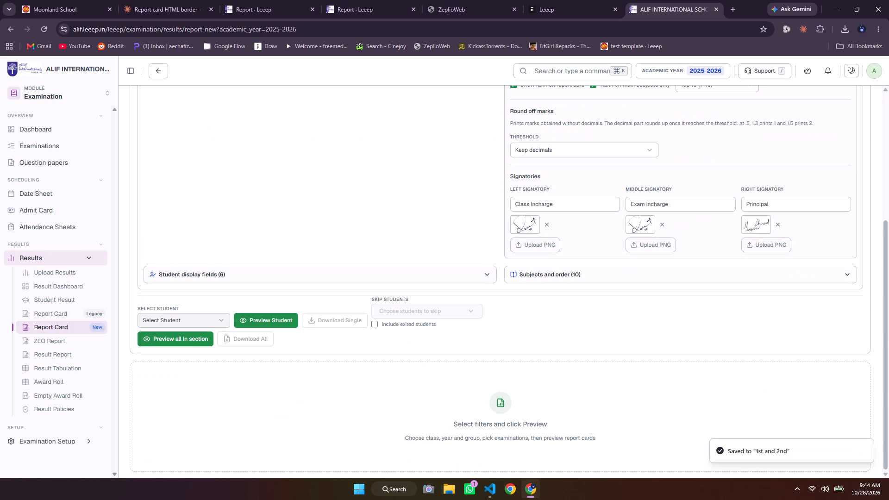
pyautogui.scroll(6, 478, 220)
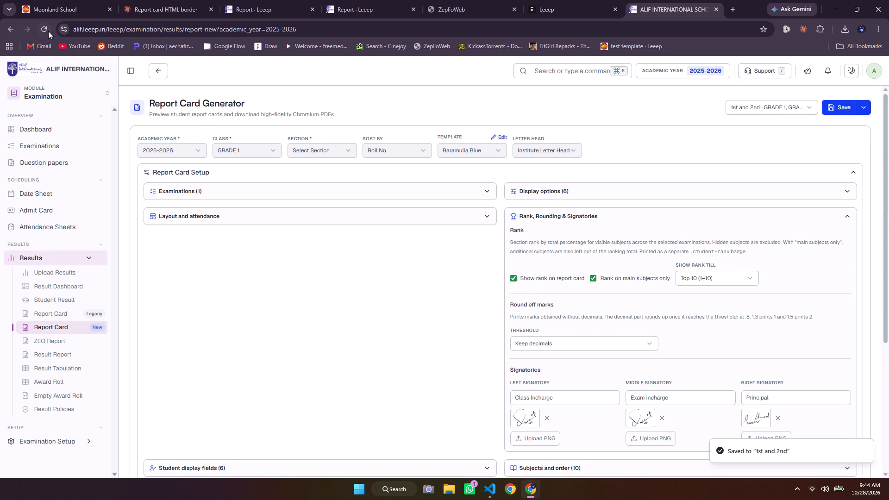
pyautogui.click(48, 31)
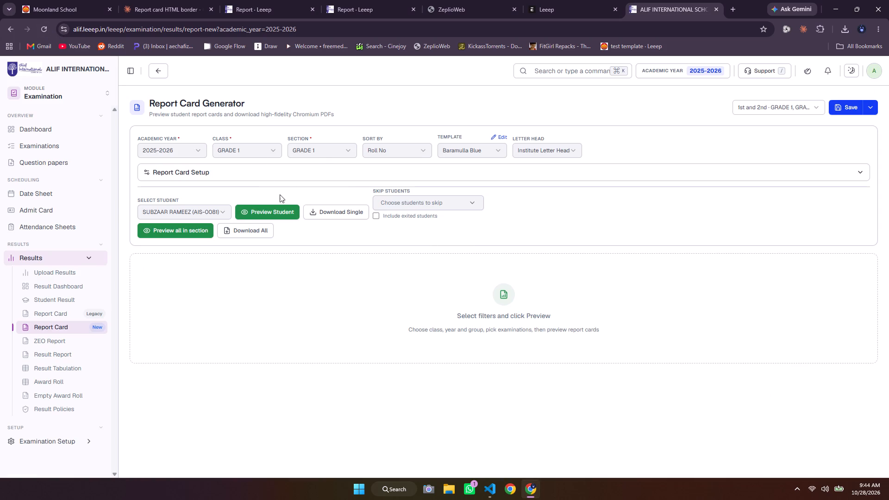
pyautogui.click(285, 213)
pyautogui.scroll(-4, 438, 298)
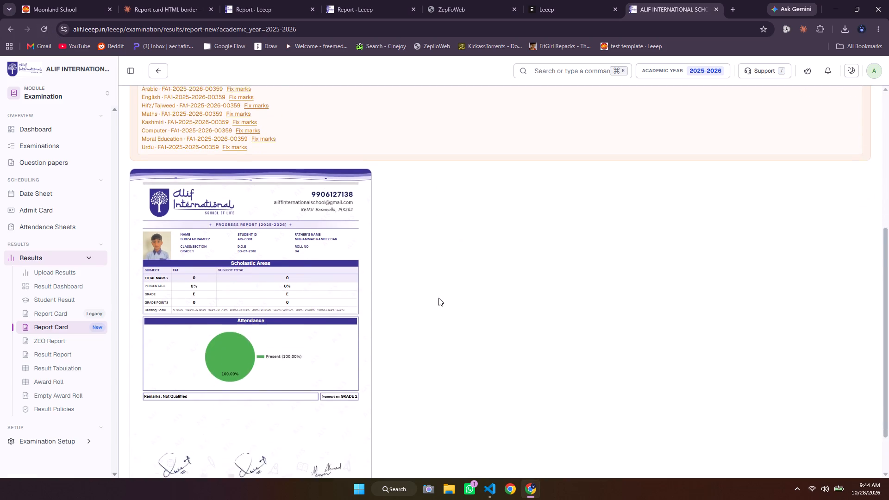
# Switch the report card selection to class SENIOR K.G with section SENIOR K.G.
pyautogui.scroll(2, 438, 298)
pyautogui.click(251, 144)
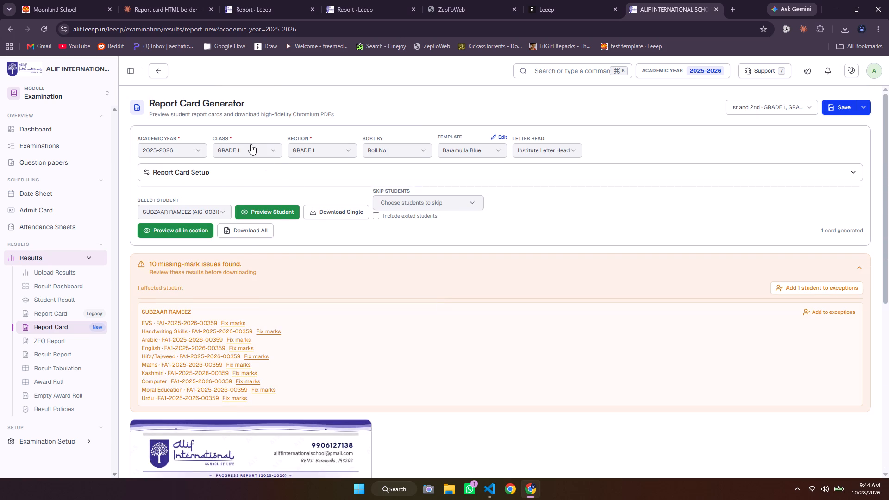
pyautogui.click(255, 230)
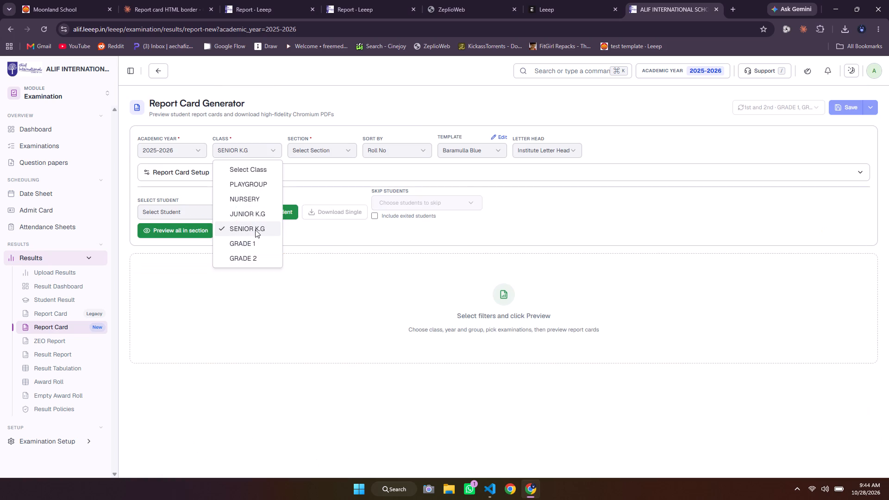
pyautogui.scroll(-1, 622, 206)
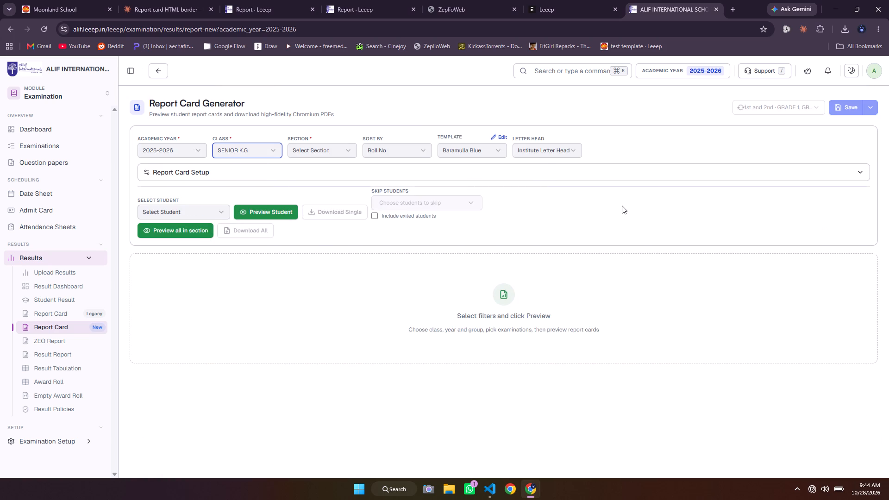
pyautogui.scroll(-1, 622, 206)
pyautogui.moveTo(282, 205); pyautogui.dragTo(330, 150)
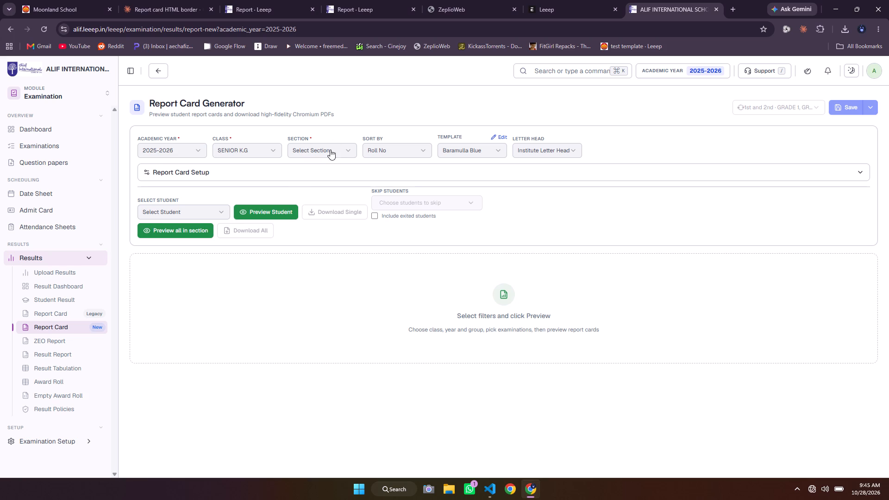
pyautogui.click(330, 150)
pyautogui.click(319, 180)
# Try to preview a SENIOR K.G student's report card.
pyautogui.click(273, 205)
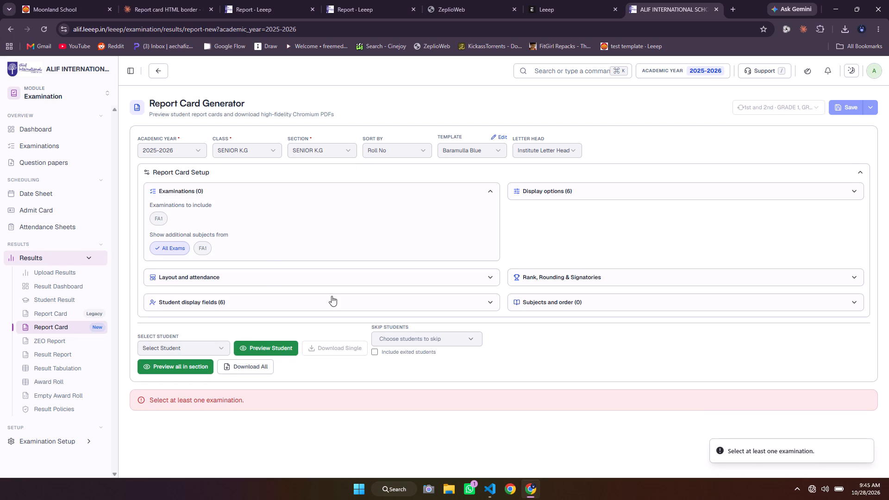
pyautogui.scroll(-2, 332, 296)
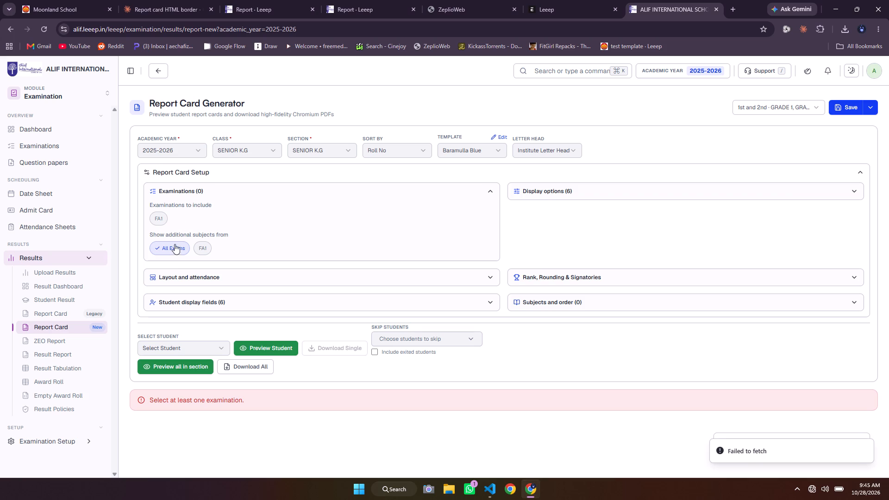
pyautogui.click(280, 345)
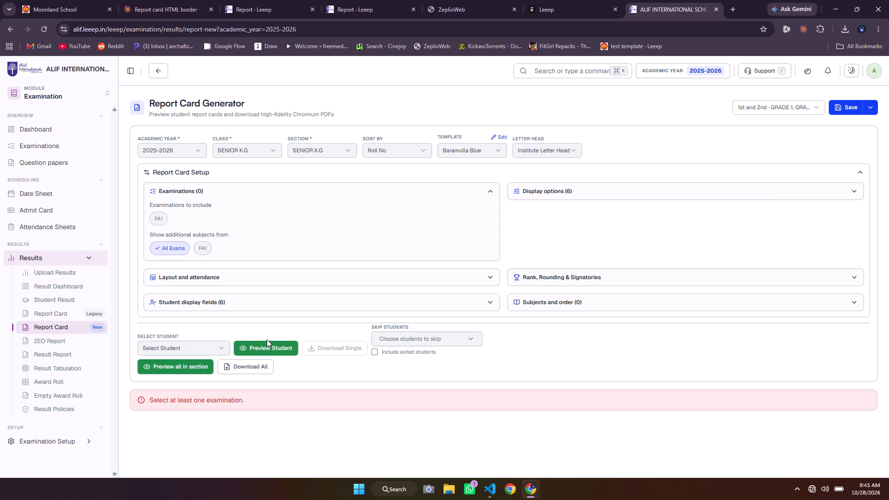
# Include the FA1 examination and try to preview a SENIOR K.G student's report card again.
pyautogui.click(156, 220)
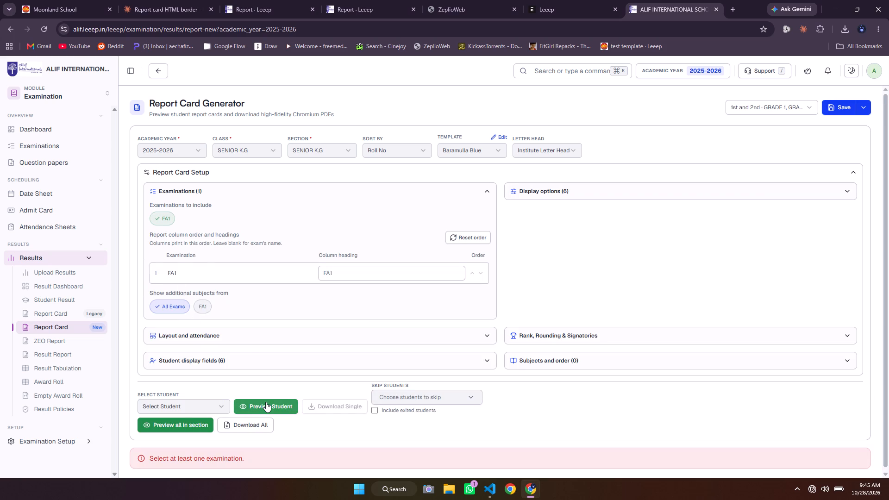
pyautogui.click(266, 402)
pyautogui.scroll(-3, 301, 388)
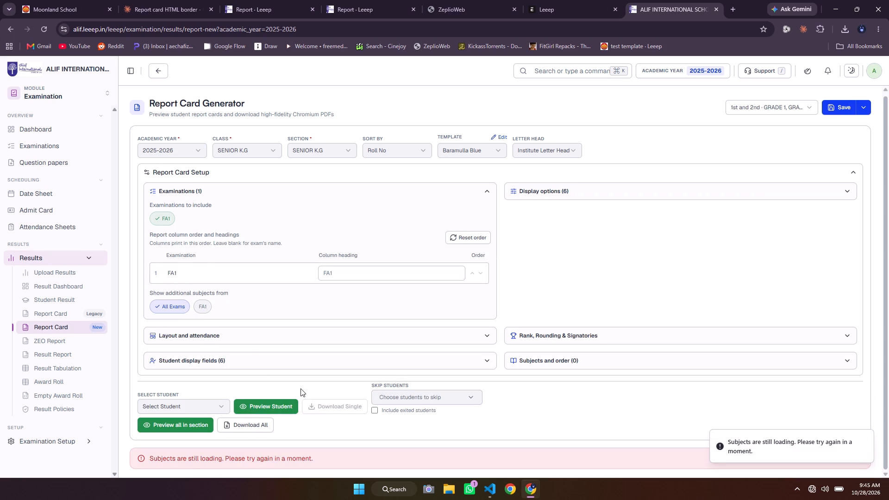
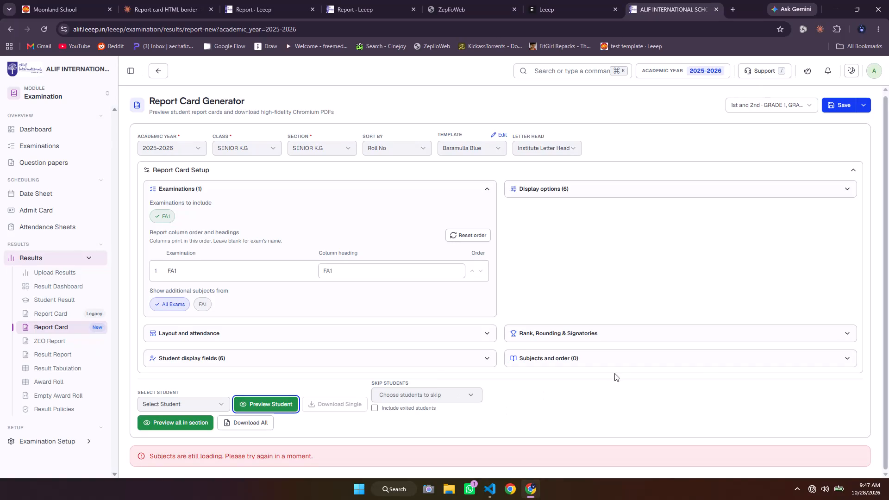
# Check the computer's list of available Wi-Fi networks and the hidden system tray apps.
pyautogui.click(808, 483)
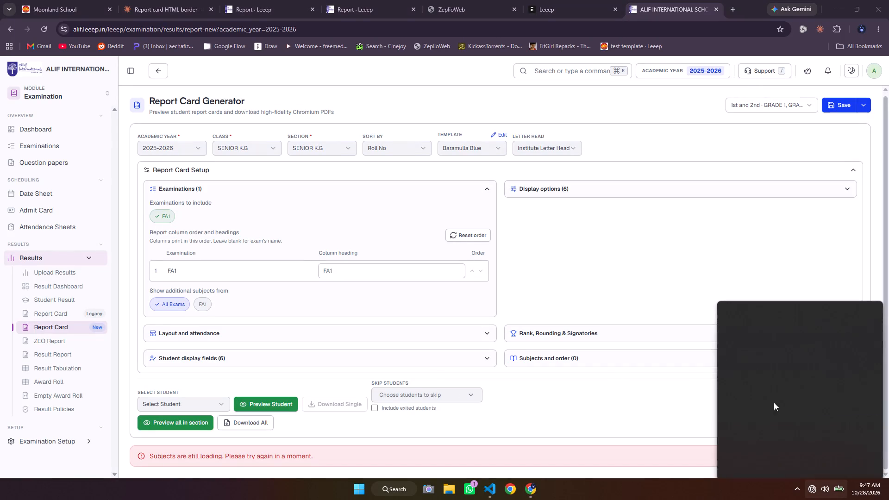
pyautogui.click(758, 320)
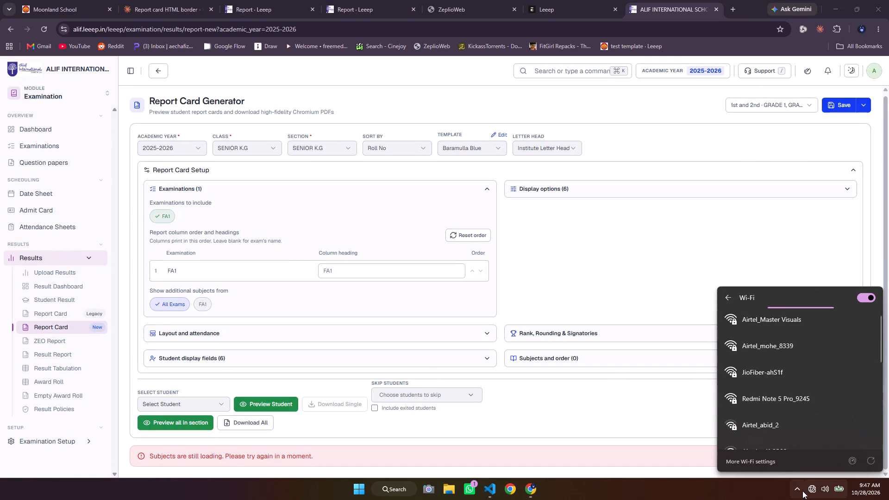
pyautogui.click(802, 491)
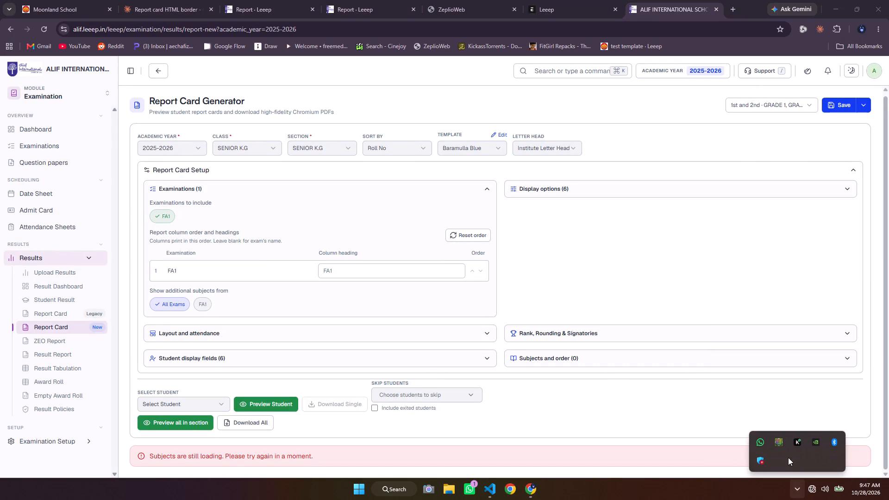
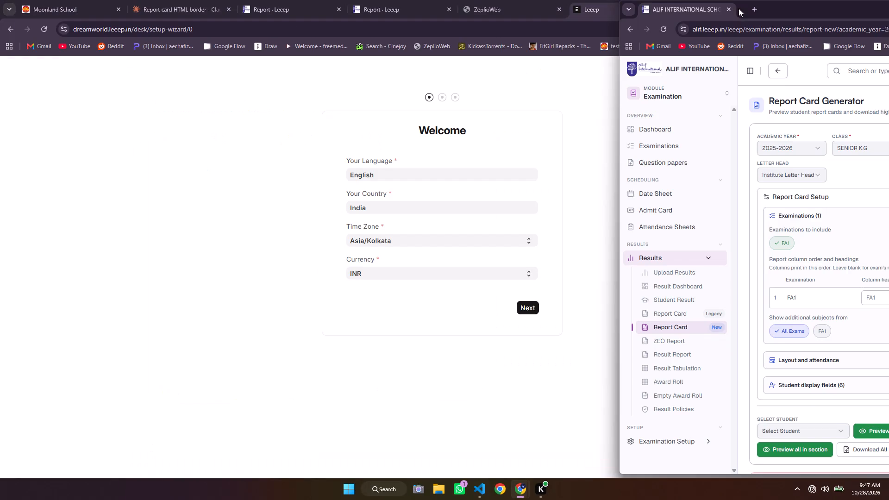
# Move the Report Card Generator tab from its separate window back into the main browser window.
pyautogui.click(739, 8)
pyautogui.moveTo(705, 9); pyautogui.dragTo(652, 19)
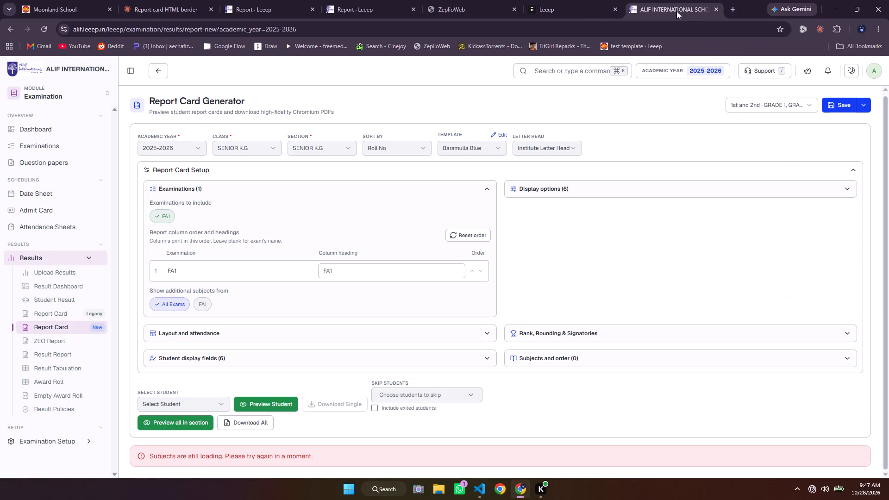
# Open the bookmarked Reddit site in a new browser tab.
pyautogui.click(736, 7)
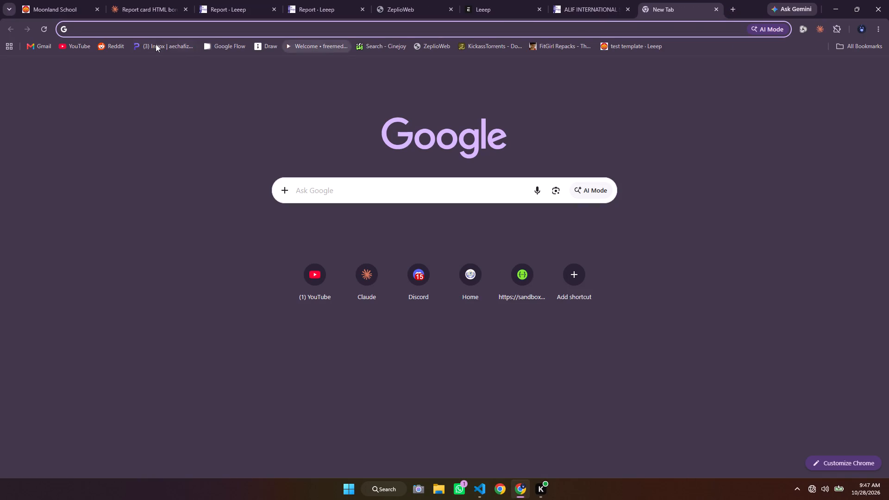
pyautogui.click(108, 41)
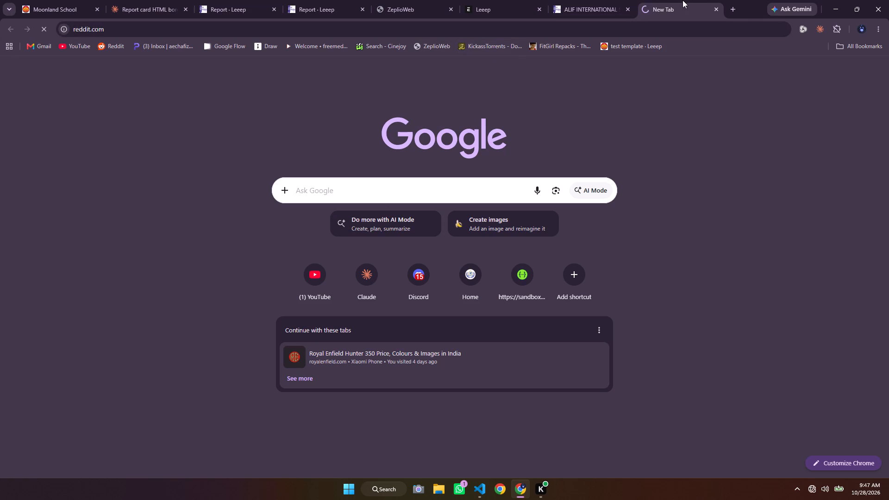
# Open the bookmarked Reddit site in another new browser tab.
pyautogui.click(737, 8)
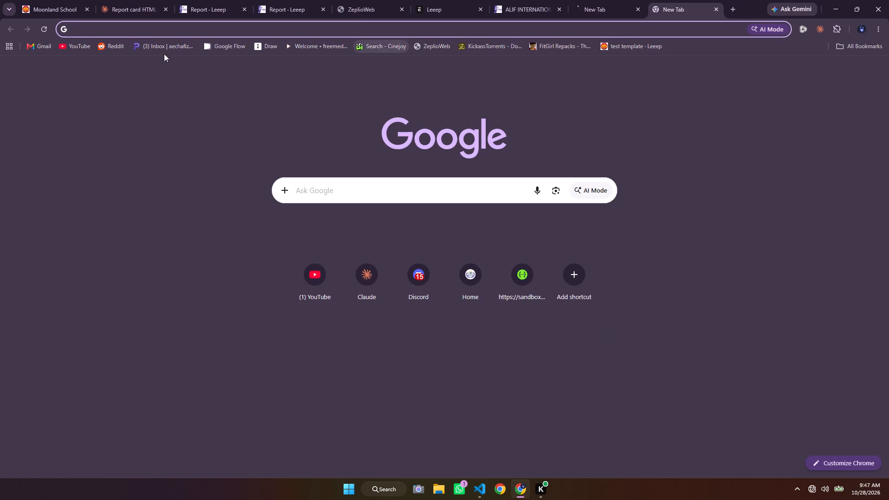
pyautogui.click(110, 48)
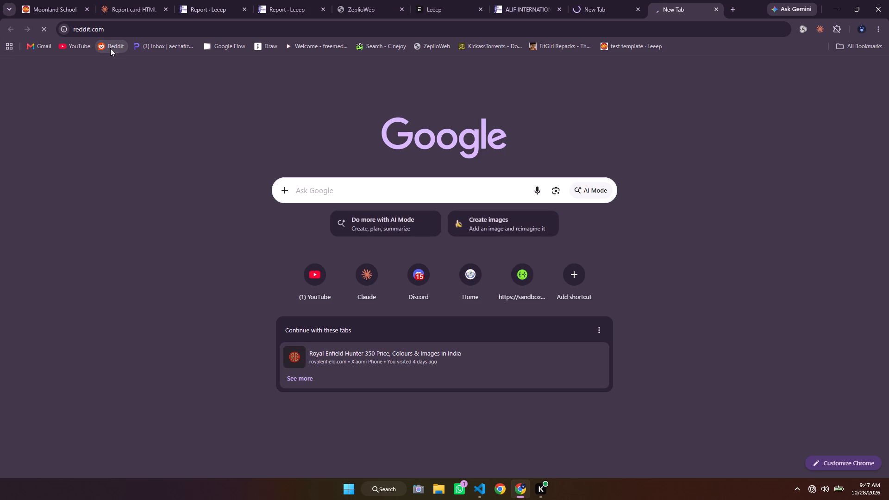
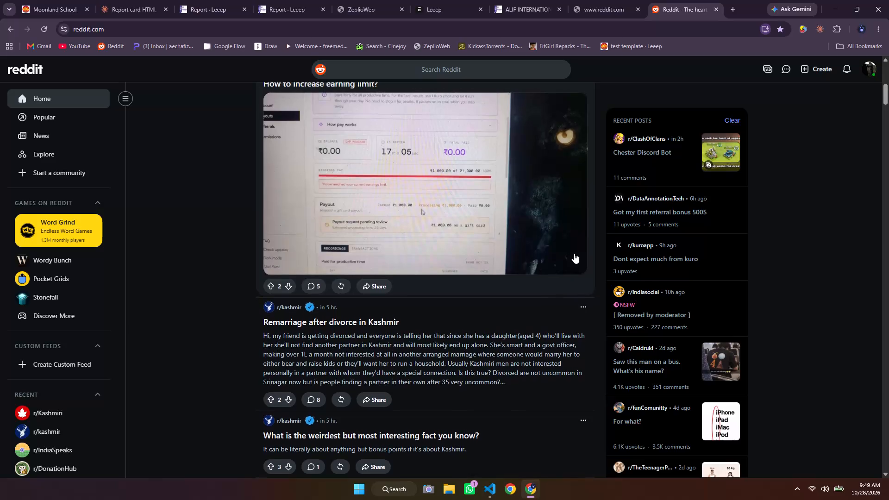
# Open the r/Kashmiri post about old Kashmiri nasheeds and taranas, and close its browser tab.
pyautogui.click(315, 171)
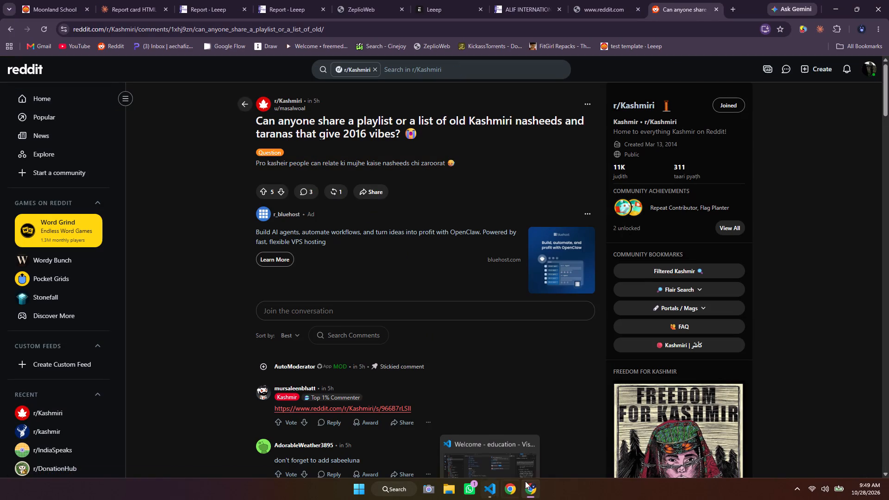
pyautogui.click(718, 8)
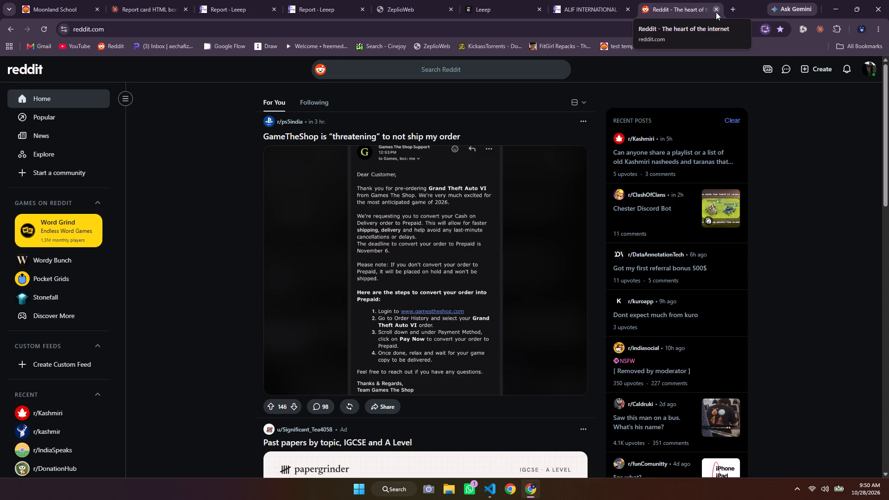
# Browse the posts in the Reddit home feed.
pyautogui.rightClick(716, 12)
pyautogui.moveTo(716, 12); pyautogui.dragTo(689, 59, button='right')
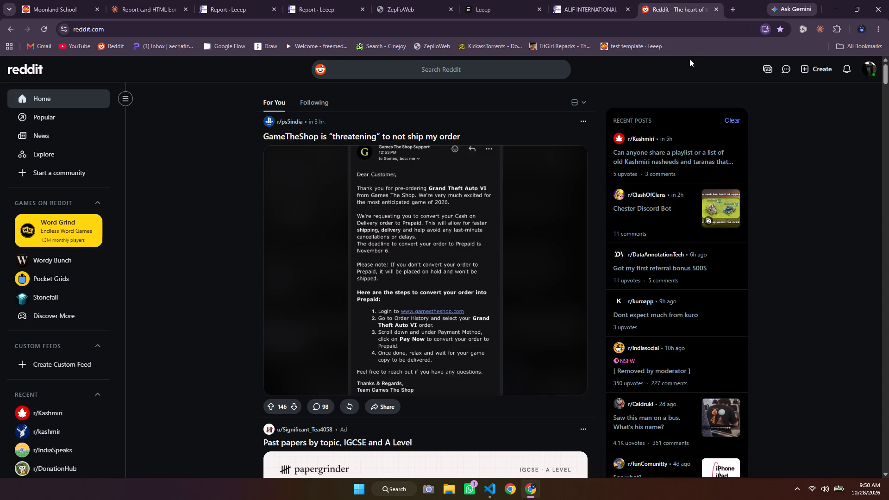
pyautogui.moveTo(689, 59); pyautogui.dragTo(382, 163, button='right')
pyautogui.scroll(-1, 776, 149)
pyautogui.click(777, 149)
pyautogui.scroll(1, 777, 149)
pyautogui.scroll(-1, 777, 149)
pyautogui.scroll(1, 814, 144)
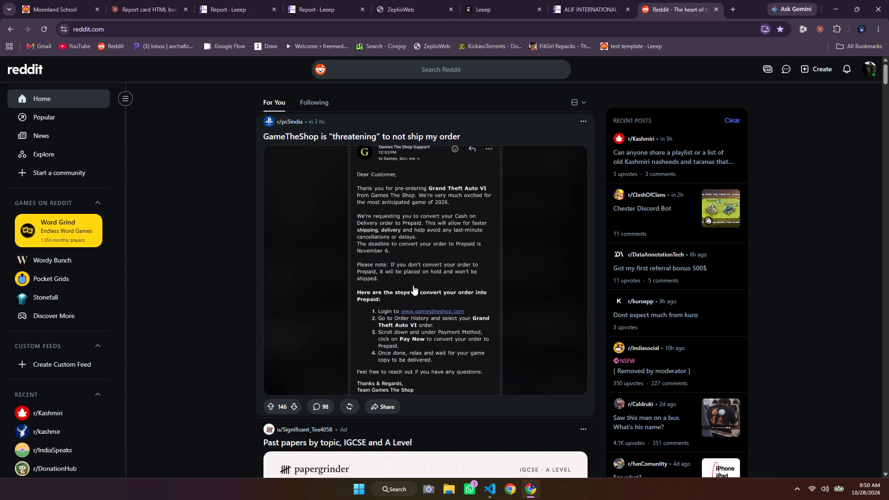
pyautogui.scroll(-7, 428, 275)
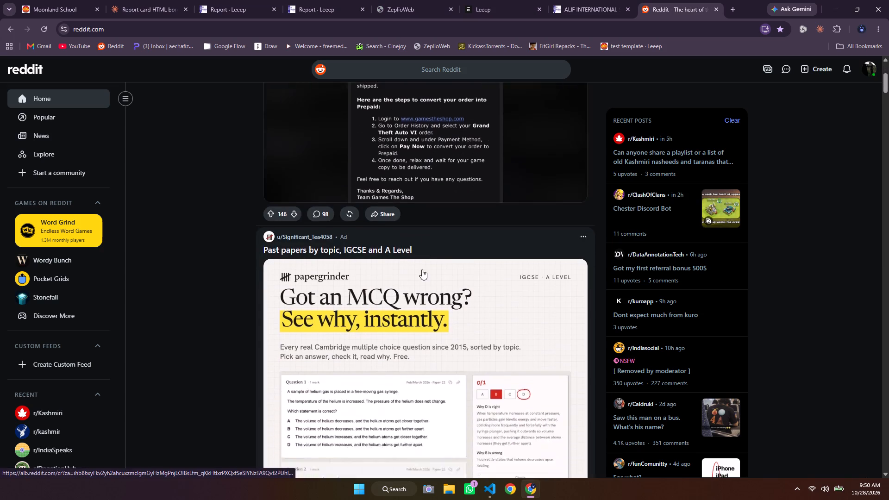
pyautogui.scroll(-7, 422, 269)
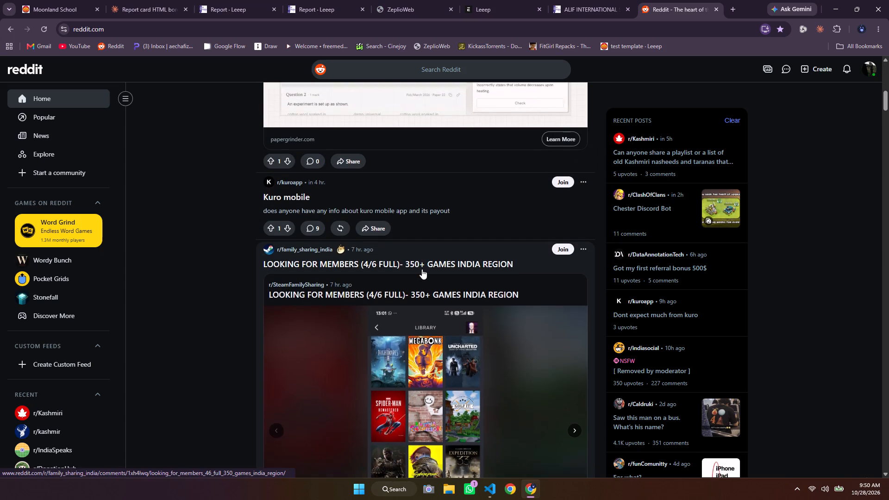
pyautogui.scroll(-2, 422, 269)
pyautogui.scroll(4, 422, 269)
pyautogui.scroll(-6, 476, 225)
pyautogui.scroll(1, 480, 232)
pyautogui.scroll(-8, 480, 232)
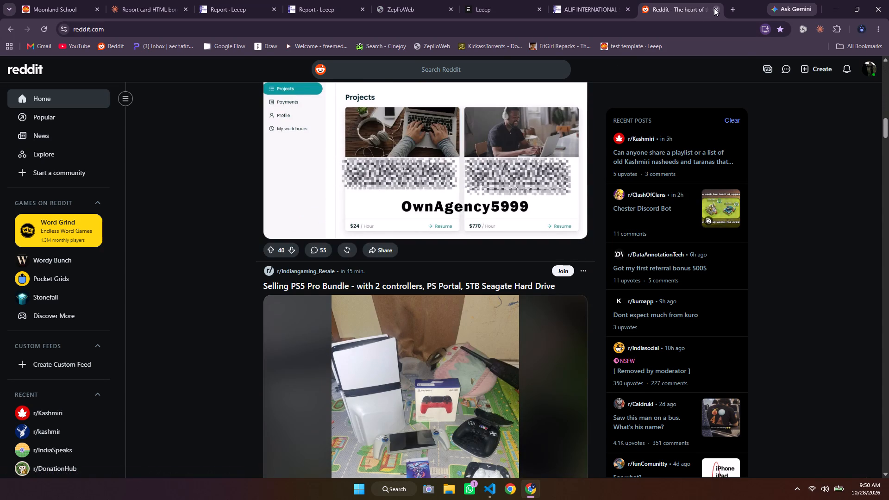
# Close the Reddit tab and the report card generator tab set to class SENIOR K.G.
pyautogui.click(714, 8)
pyautogui.scroll(-3, 377, 326)
pyautogui.scroll(4, 376, 322)
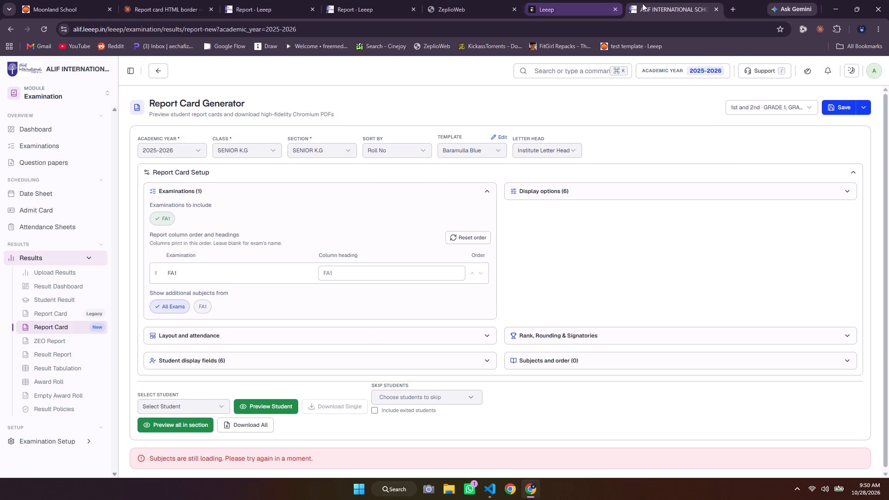
pyautogui.click(711, 6)
pyautogui.click(714, 10)
# In the Dream World setup wizard tab, reload the address and open the site's home page at dreamworld.leeep.in.
pyautogui.click(600, 13)
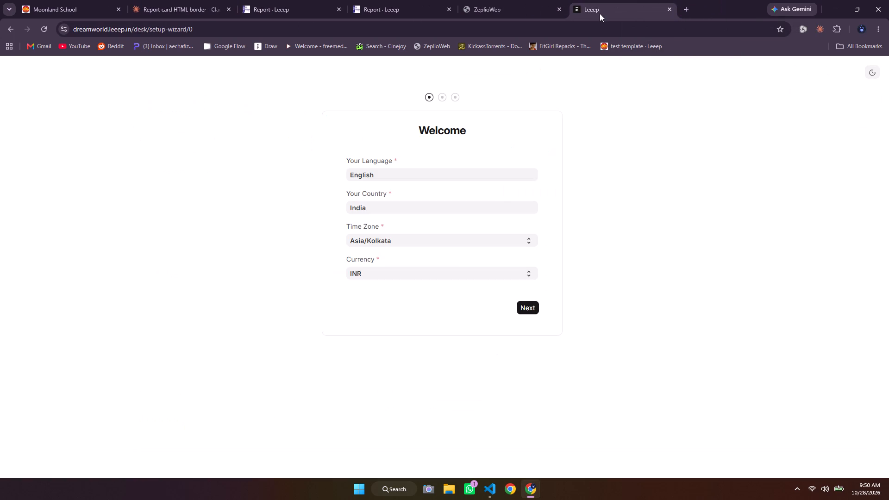
pyautogui.click(338, 23)
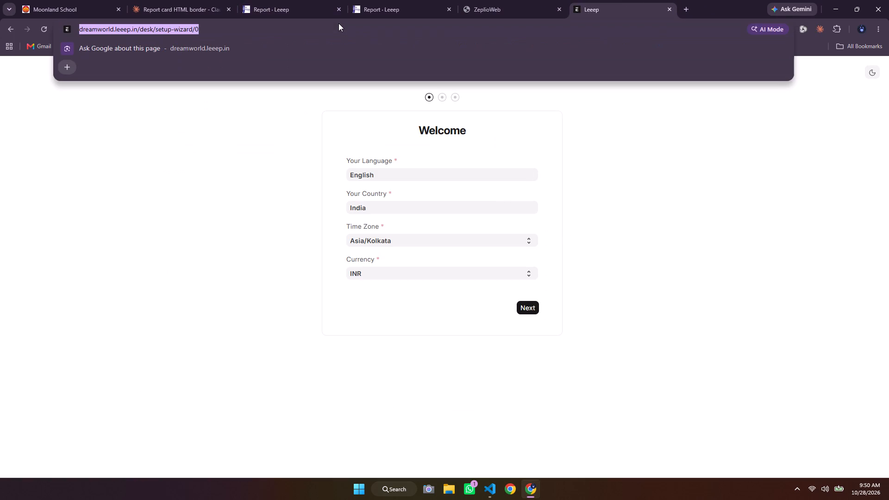
pyautogui.press('Return')
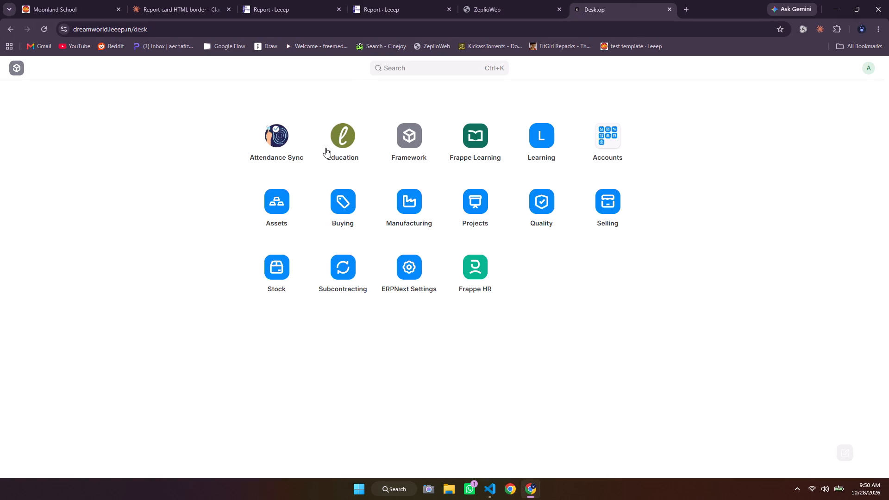
pyautogui.click(171, 22)
pyautogui.click(190, 144)
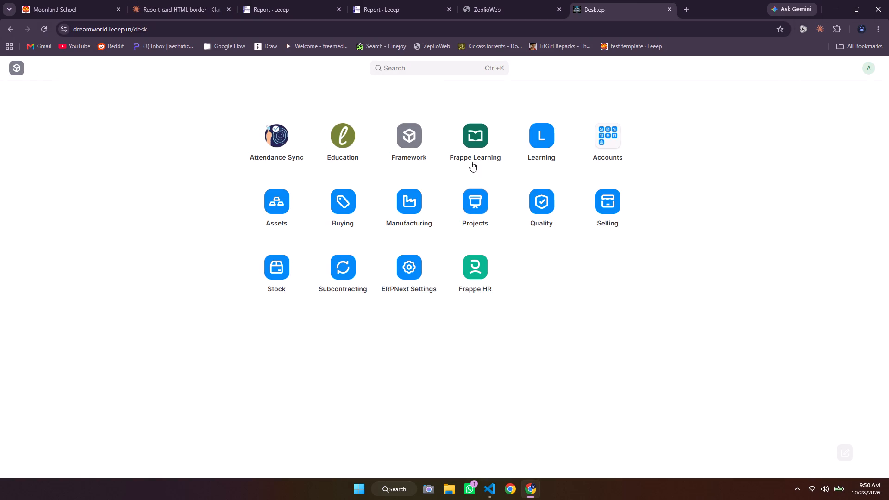
pyautogui.click(549, 14)
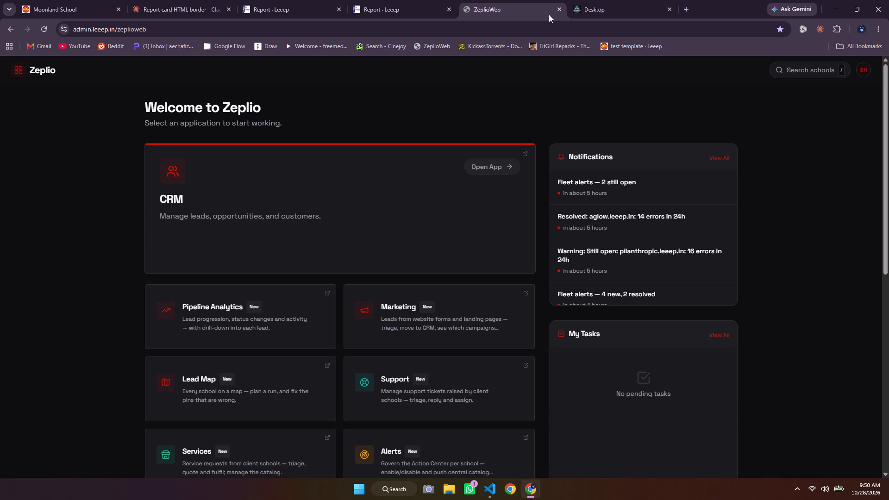
pyautogui.click(604, 8)
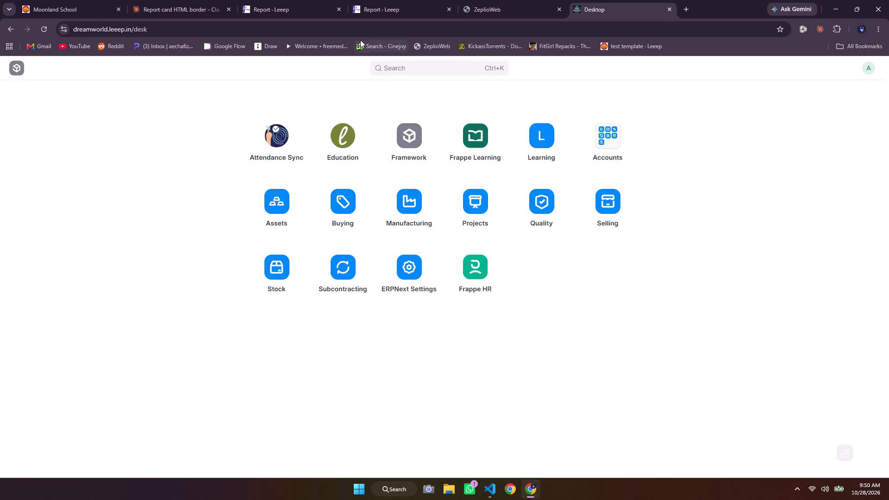
pyautogui.doubleClick(363, 28)
pyautogui.press('BackSpace')
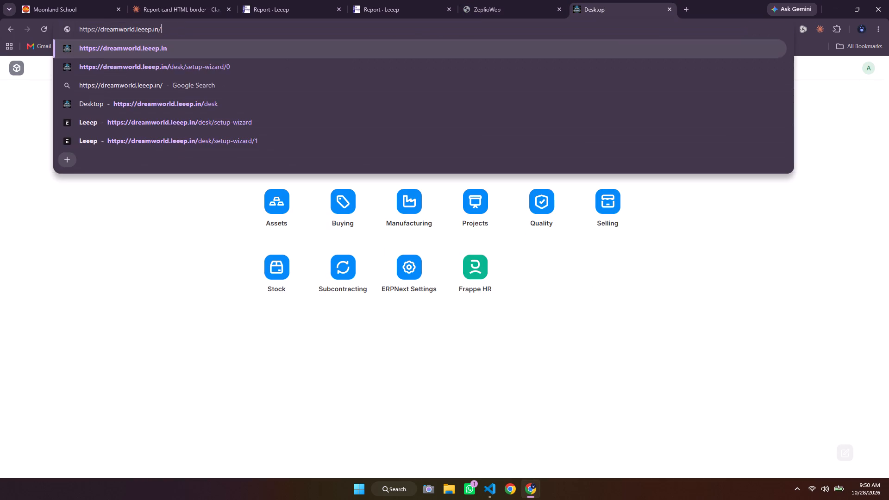
pyautogui.press('Return')
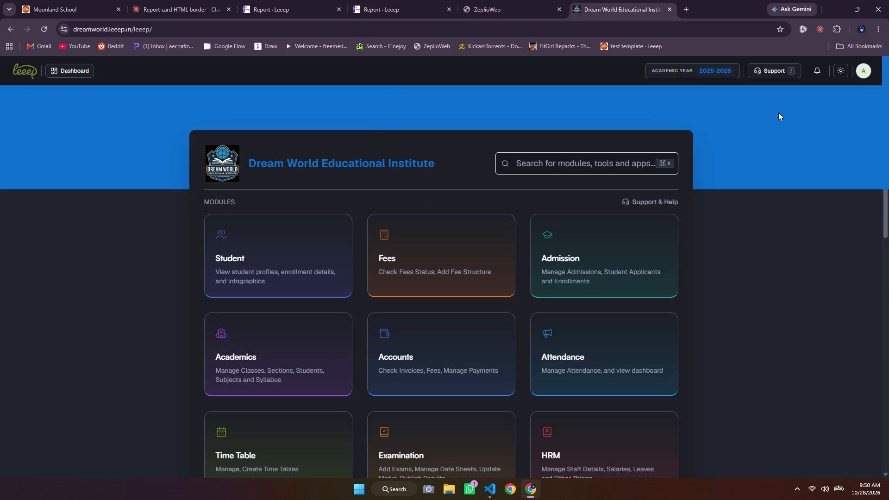
# Set the Dream World Educational Institute home page theme to Light.
pyautogui.click(848, 70)
pyautogui.click(817, 95)
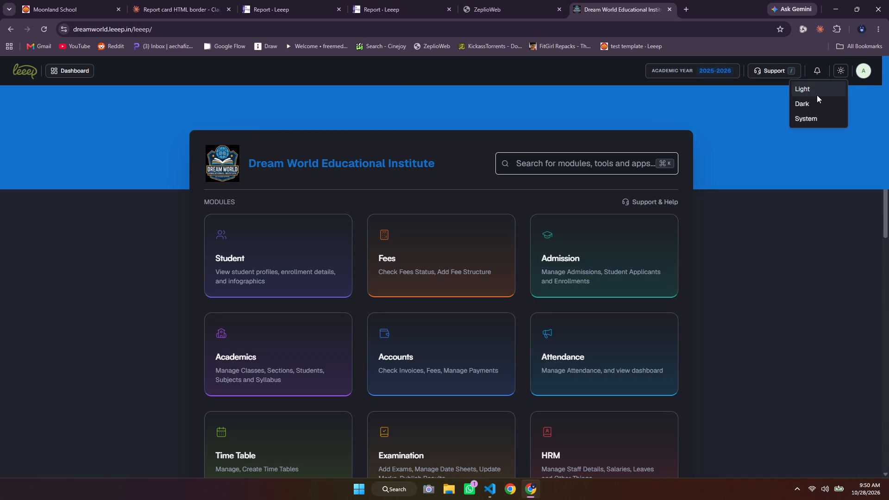
# Examine the institute logo and the list of modules on the Dream World home page.
pyautogui.click(238, 161)
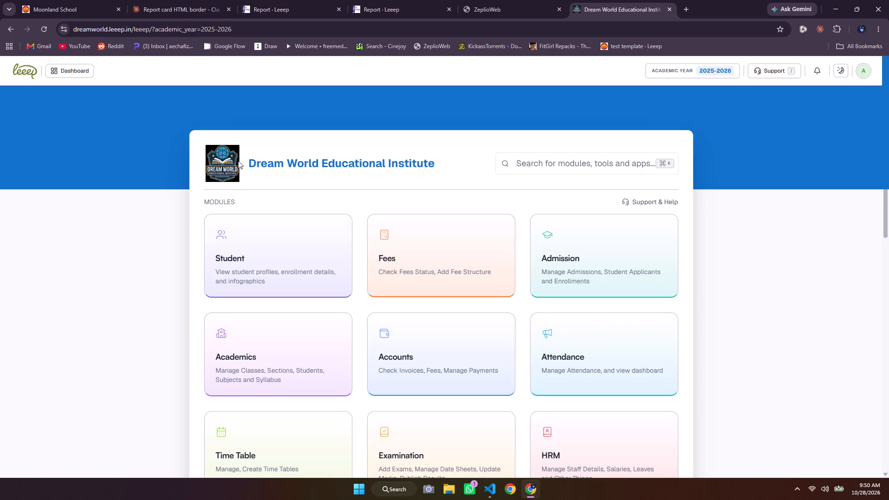
pyautogui.click(221, 161)
pyautogui.rightClick(220, 160)
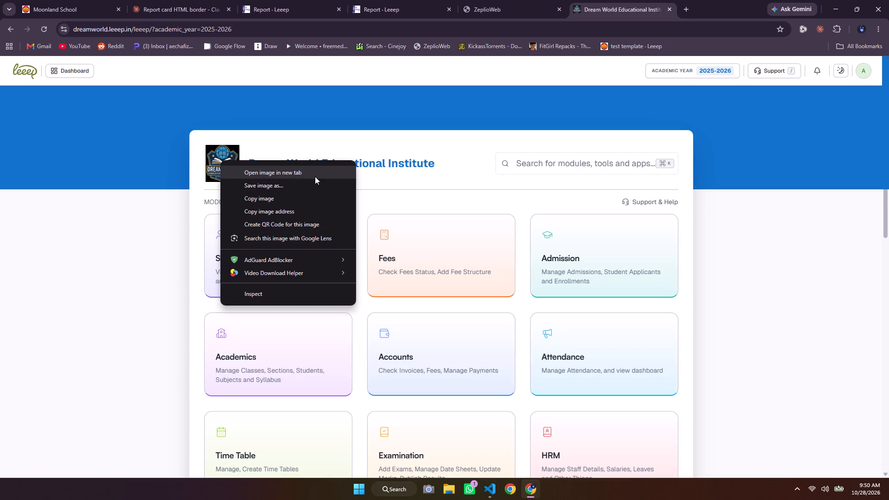
pyautogui.click(423, 177)
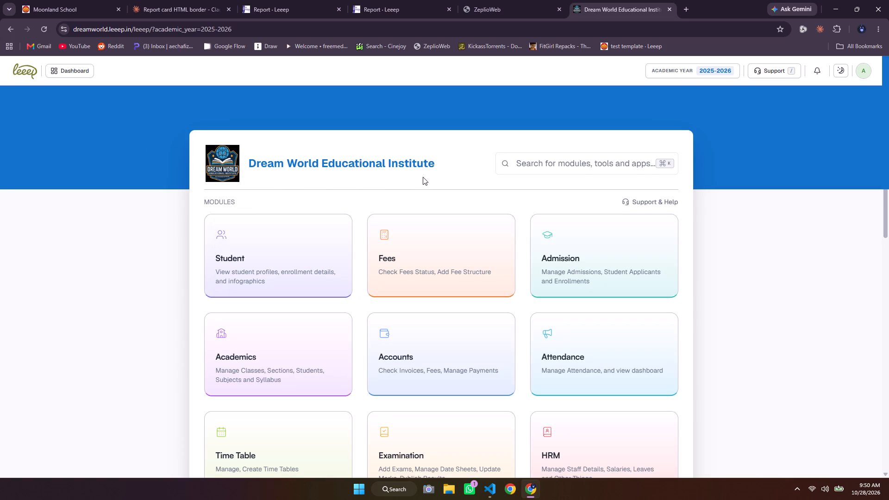
pyautogui.scroll(-12, 423, 177)
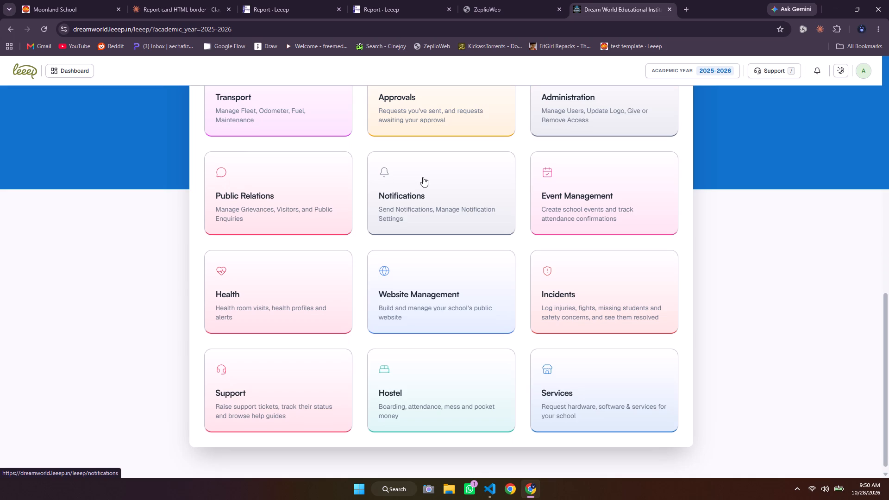
pyautogui.scroll(12, 423, 177)
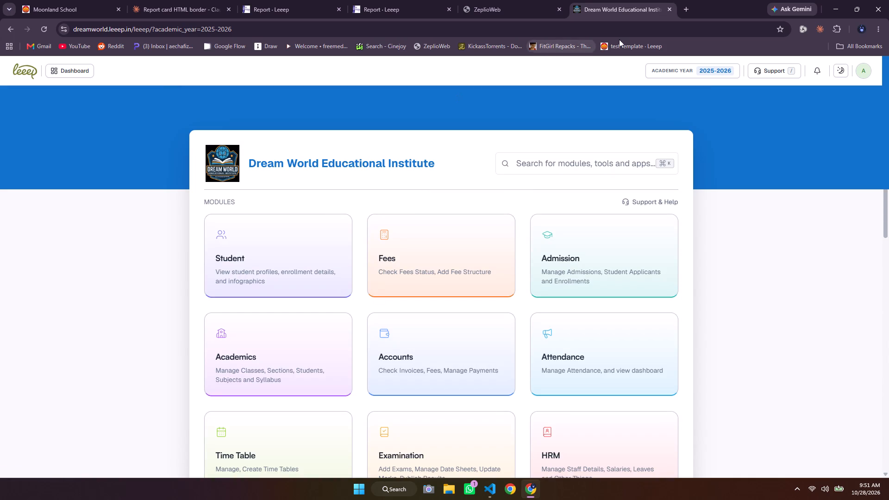
# Close the Dream World Educational Institute and ZeplioWeb browser tabs.
pyautogui.click(665, 12)
pyautogui.click(664, 12)
pyautogui.click(670, 9)
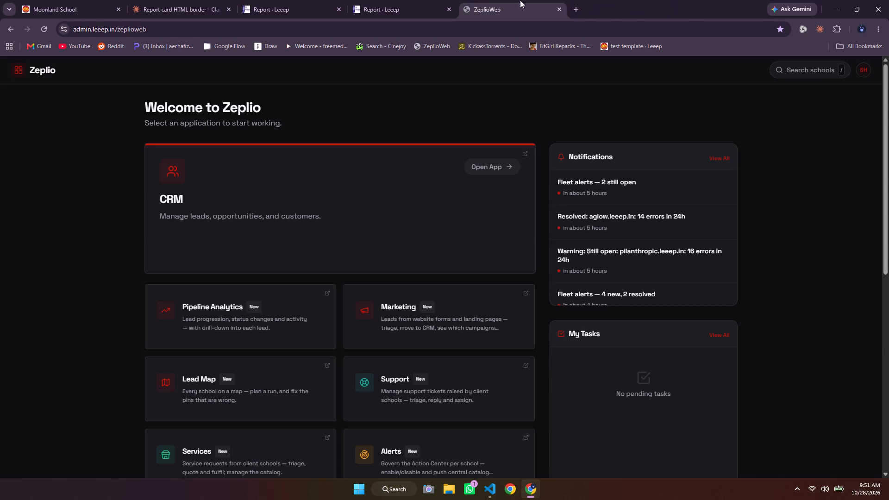
pyautogui.click(512, 0)
pyautogui.click(557, 13)
pyautogui.click(557, 9)
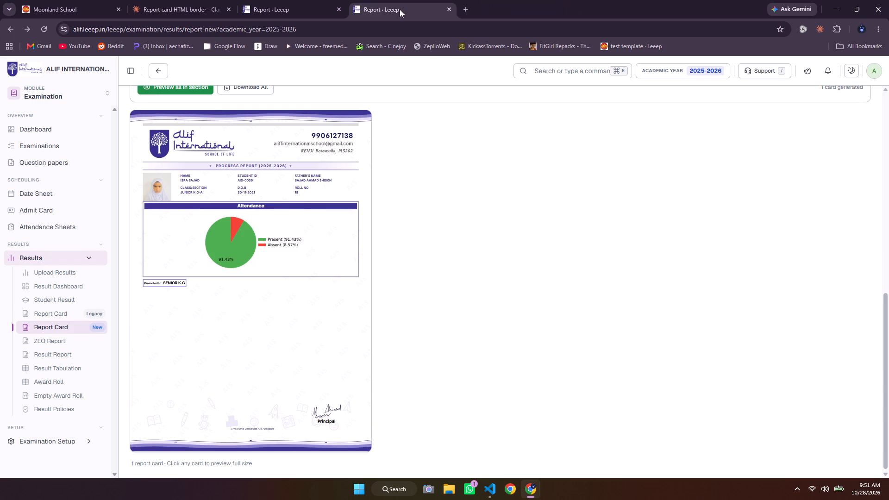
# Review the rank, rounding and signatory settings in the report card setup for the previewed JUNIOR K.G student.
pyautogui.click(400, 9)
pyautogui.scroll(4, 521, 272)
pyautogui.click(521, 272)
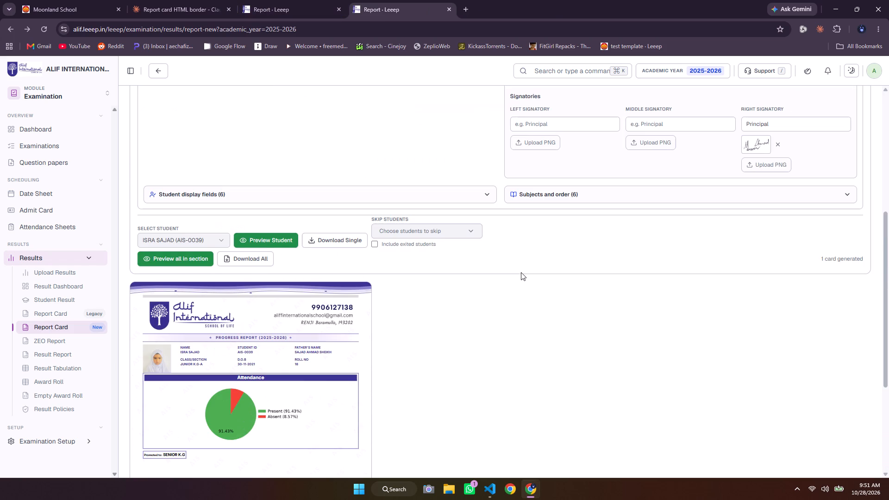
pyautogui.scroll(5, 521, 272)
pyautogui.scroll(-1, 521, 272)
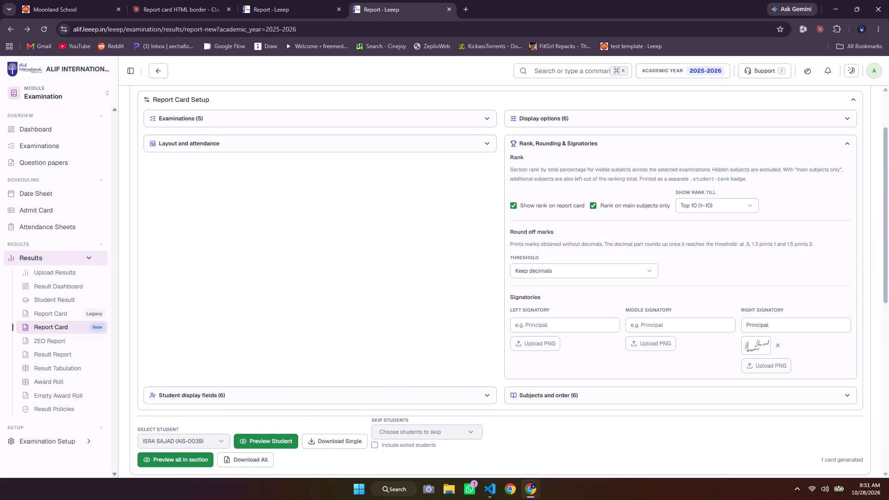
# Reload the Report Card Generator page and check which settings profiles are available there.
pyautogui.click(657, 321)
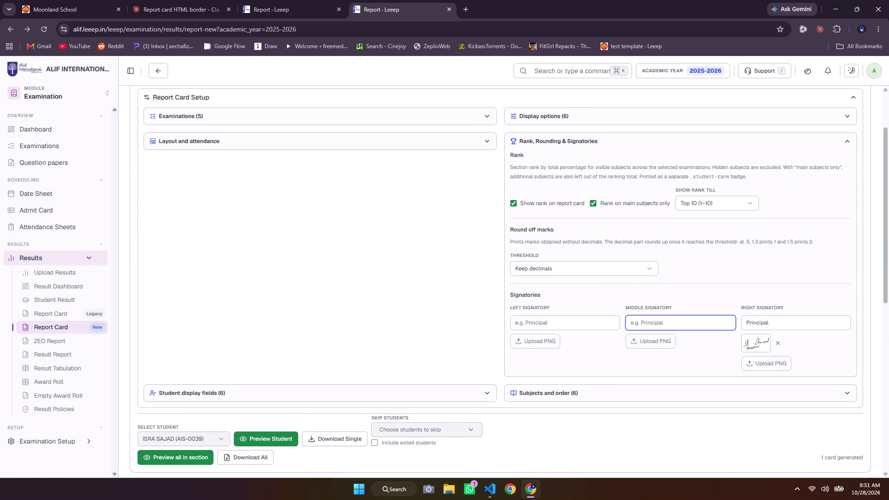
pyautogui.scroll(7, 553, 323)
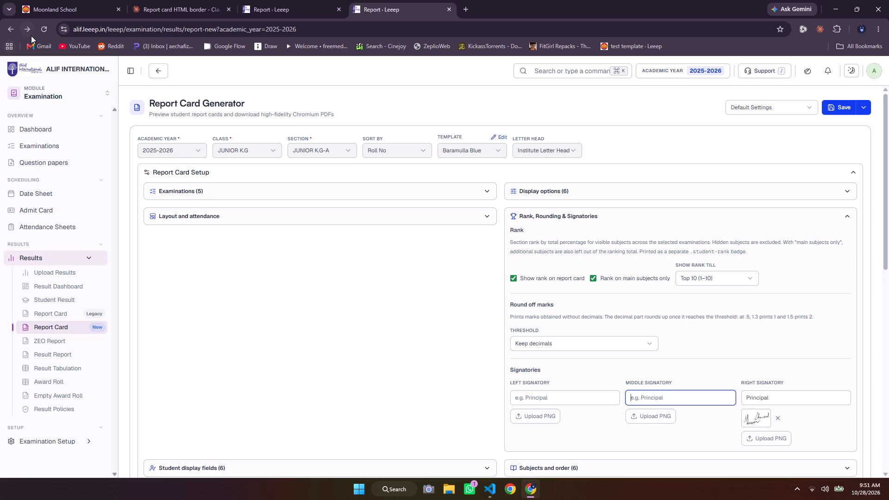
pyautogui.click(41, 27)
pyautogui.click(809, 111)
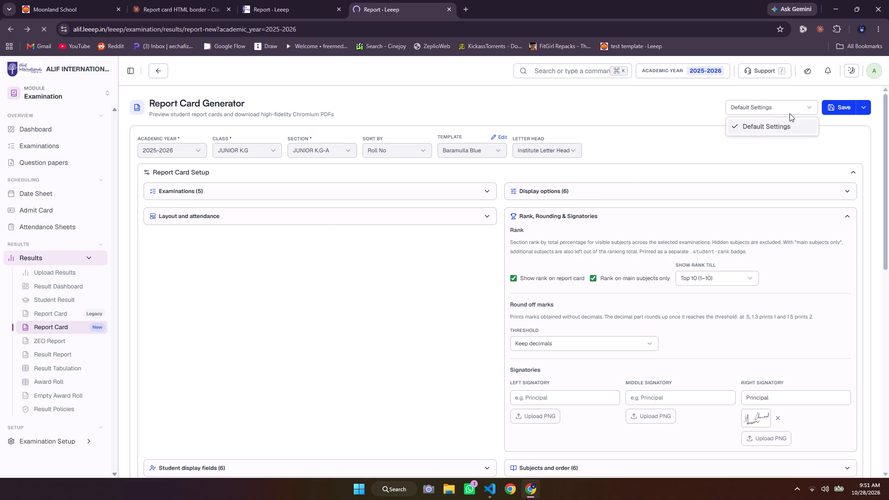
pyautogui.click(647, 114)
# Switch to the other Report Card Generator tab and check its available settings profiles.
pyautogui.click(289, 16)
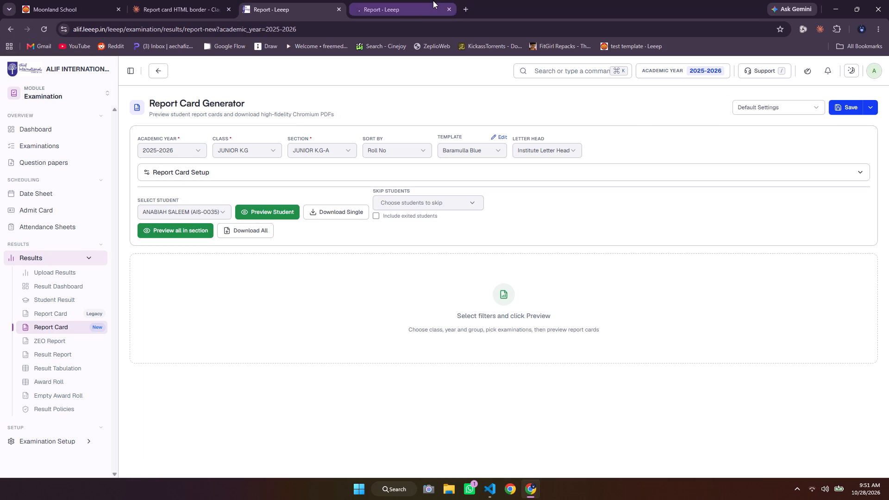
pyautogui.click(774, 121)
pyautogui.click(771, 115)
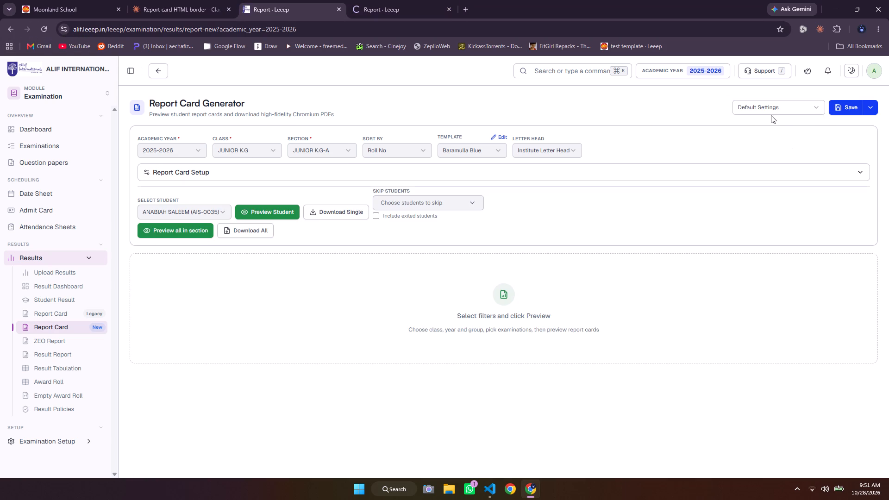
pyautogui.click(769, 111)
pyautogui.click(519, 78)
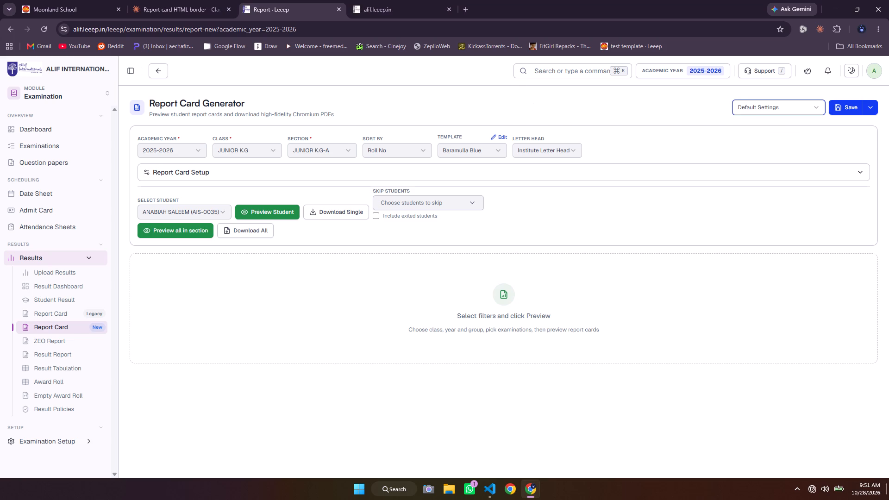
# Reconnect the computer to the Leeep_5G Wi-Fi network.
pyautogui.click(816, 486)
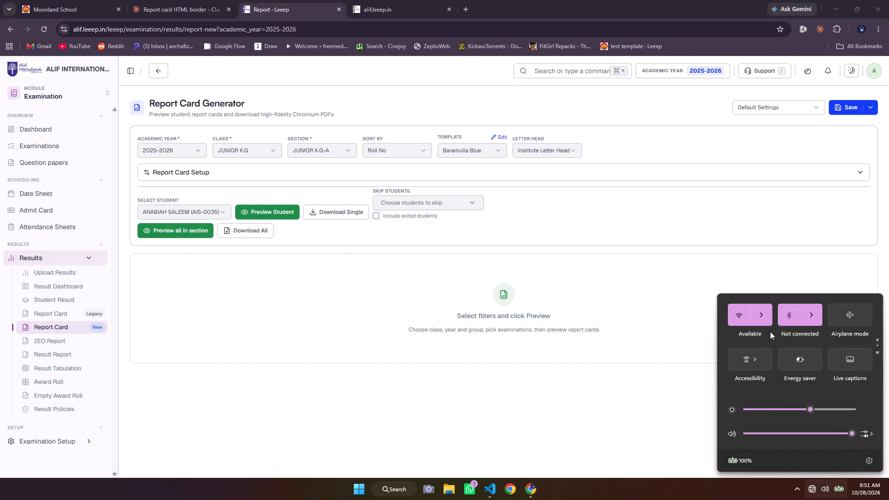
pyautogui.click(770, 331)
pyautogui.click(769, 323)
pyautogui.click(773, 321)
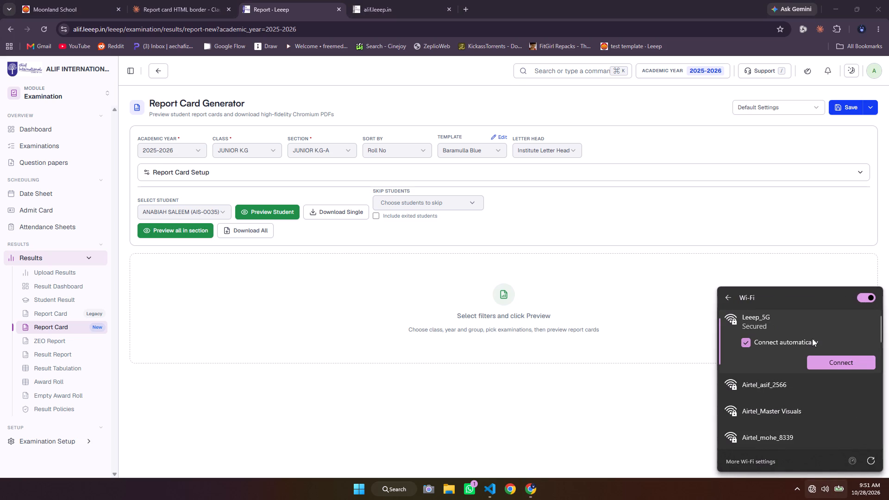
pyautogui.click(828, 354)
pyautogui.click(829, 356)
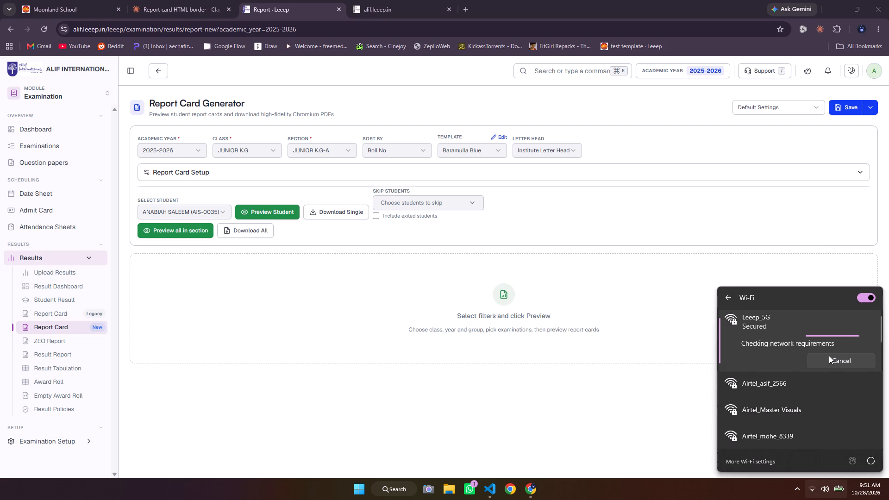
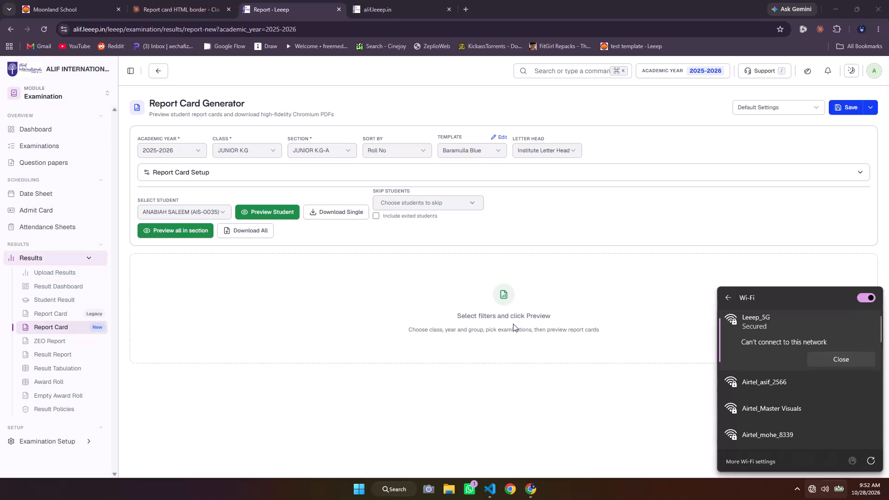
# Turn Wi-Fi off and back on to reconnect to the Leeep_5G network, and return to the Report Card Generator page.
pyautogui.click(867, 299)
pyautogui.click(867, 299)
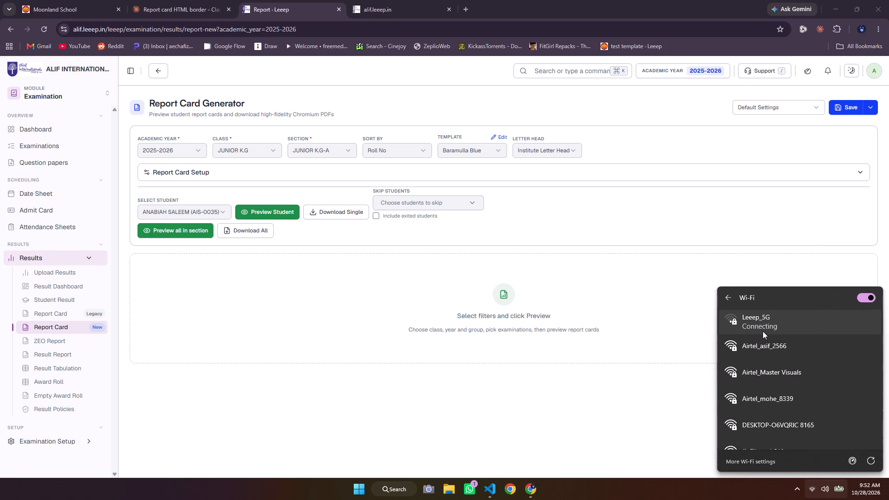
pyautogui.scroll(1, 687, 335)
pyautogui.moveTo(683, 336); pyautogui.dragTo(673, 418, button='right')
pyautogui.rightClick(673, 418)
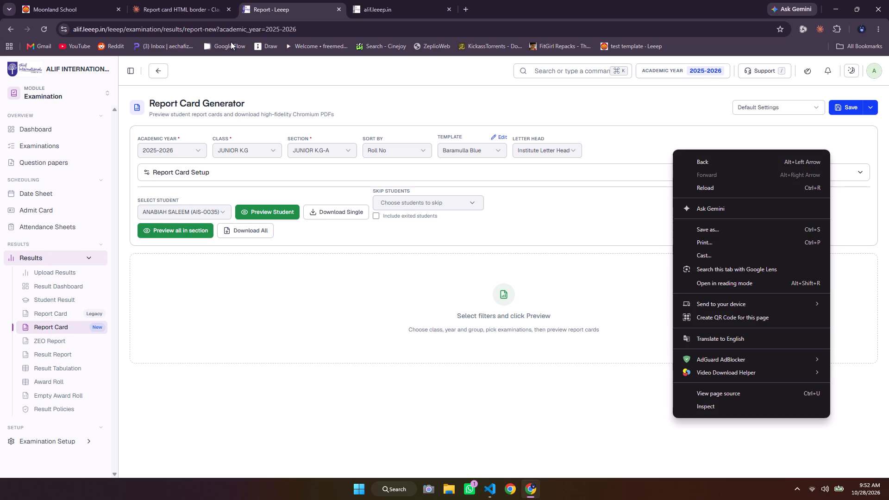
# Reload the Report Card Generator page of the Alif International School site.
pyautogui.click(46, 26)
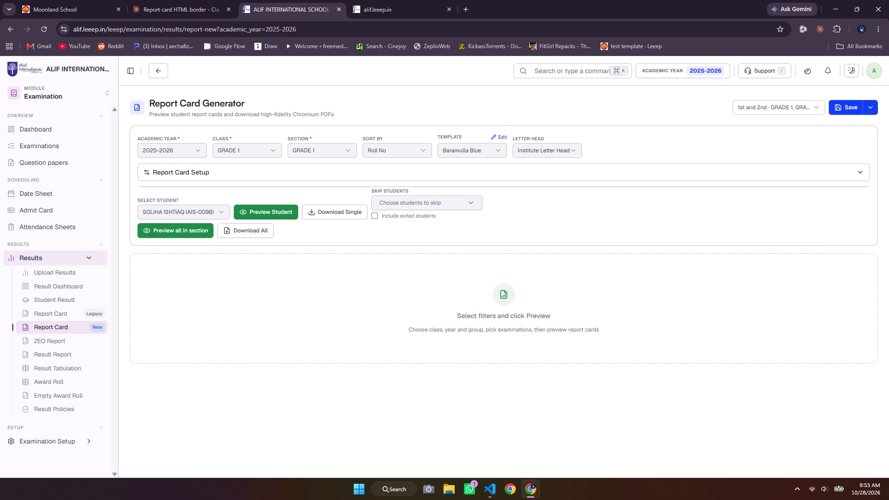
pyautogui.hotkey('ctrl', 'shift', 'r')
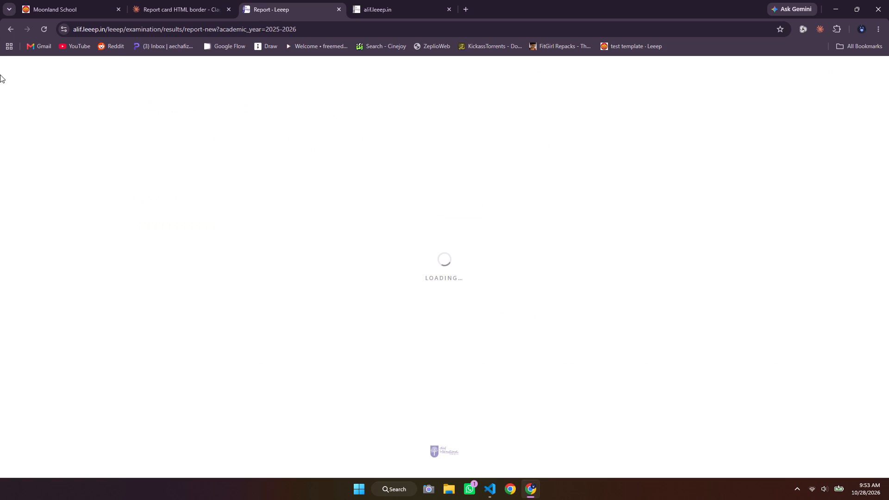
# Close the alif.leeep.in browser tab that failed to load.
pyautogui.click(351, 0)
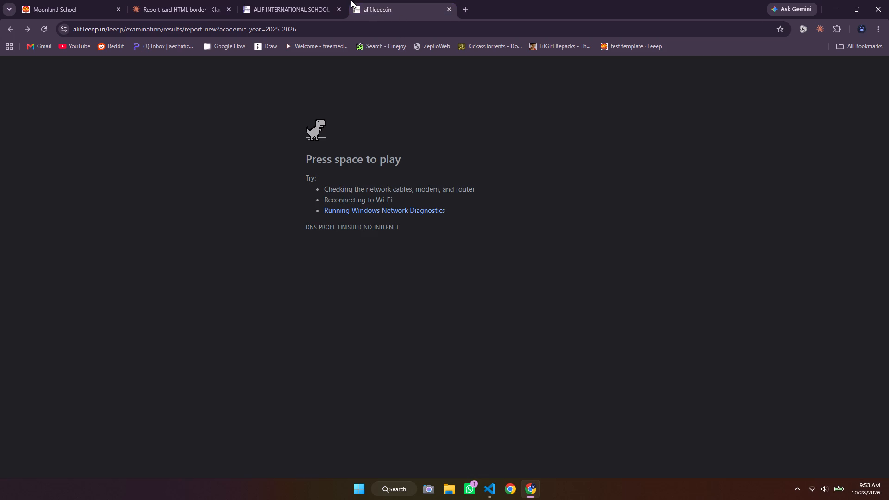
pyautogui.click(452, 9)
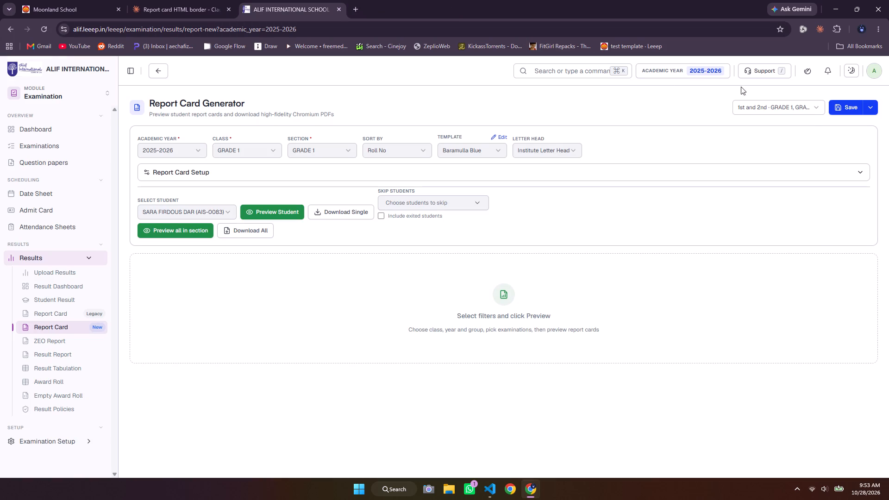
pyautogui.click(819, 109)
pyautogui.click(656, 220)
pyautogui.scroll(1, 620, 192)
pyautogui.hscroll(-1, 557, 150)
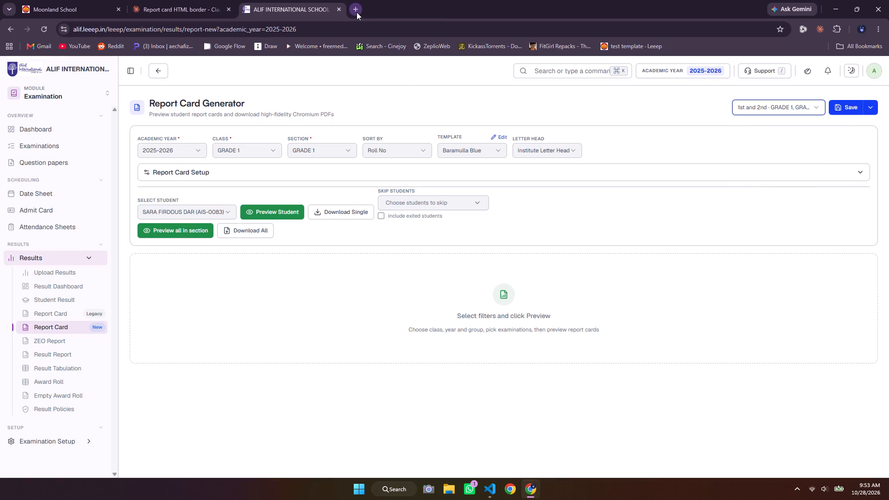
# Open Reddit in a new browser tab and browse the posts in the home feed.
pyautogui.click(357, 12)
pyautogui.click(114, 47)
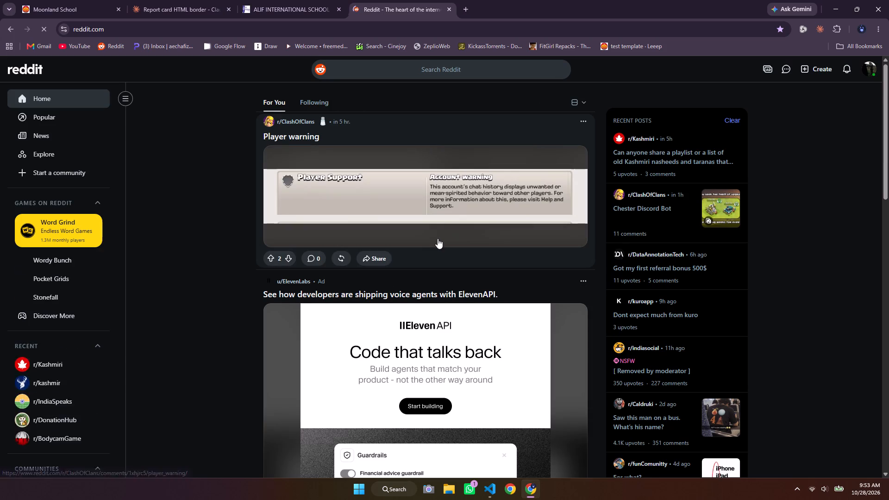
pyautogui.scroll(-3, 438, 238)
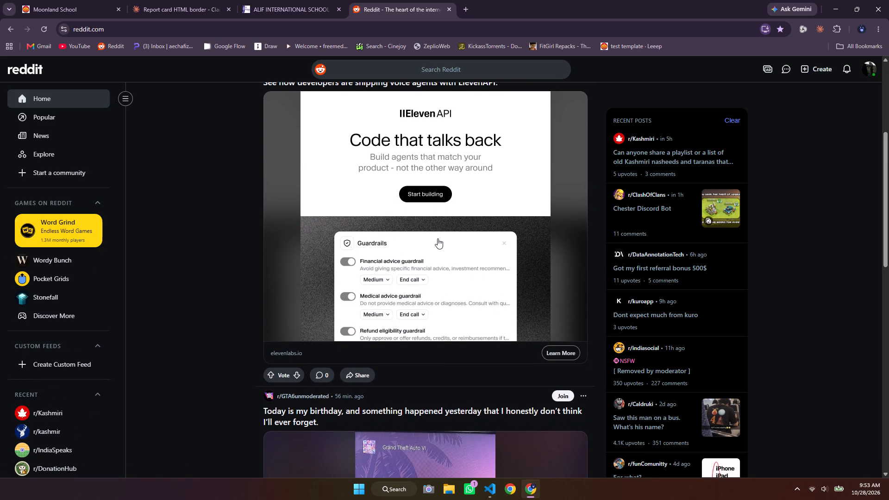
pyautogui.scroll(-4, 438, 238)
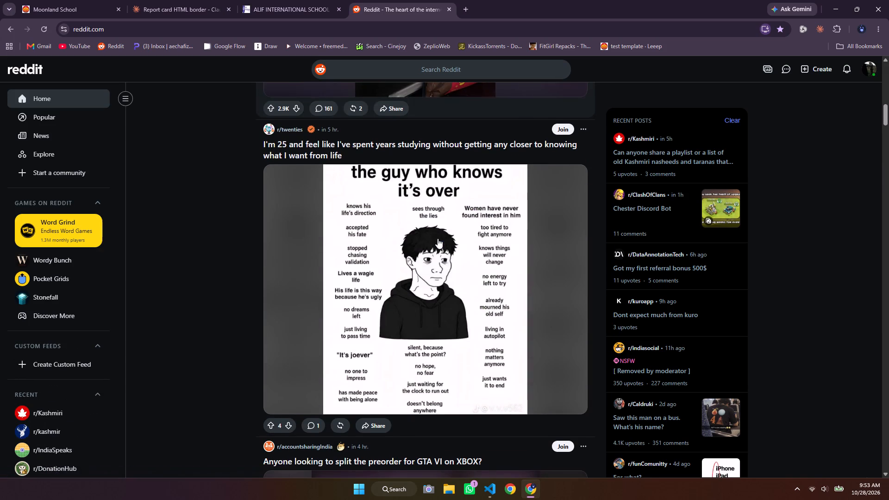
pyautogui.scroll(-1, 438, 238)
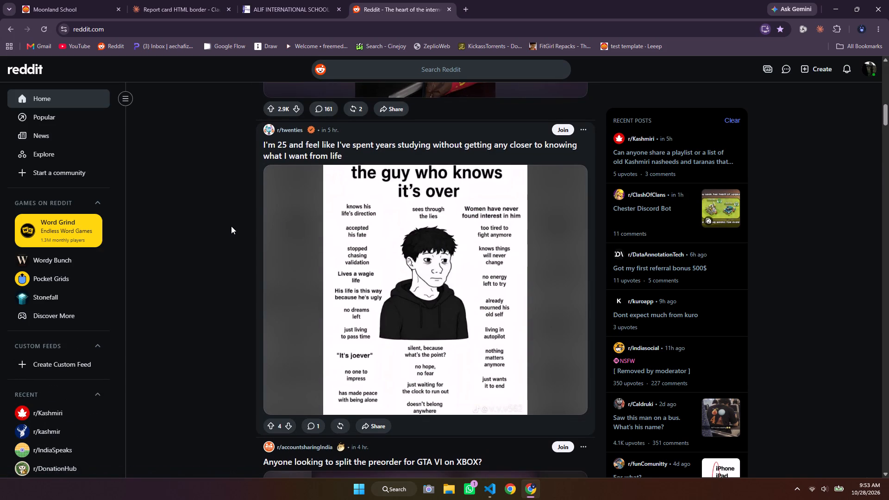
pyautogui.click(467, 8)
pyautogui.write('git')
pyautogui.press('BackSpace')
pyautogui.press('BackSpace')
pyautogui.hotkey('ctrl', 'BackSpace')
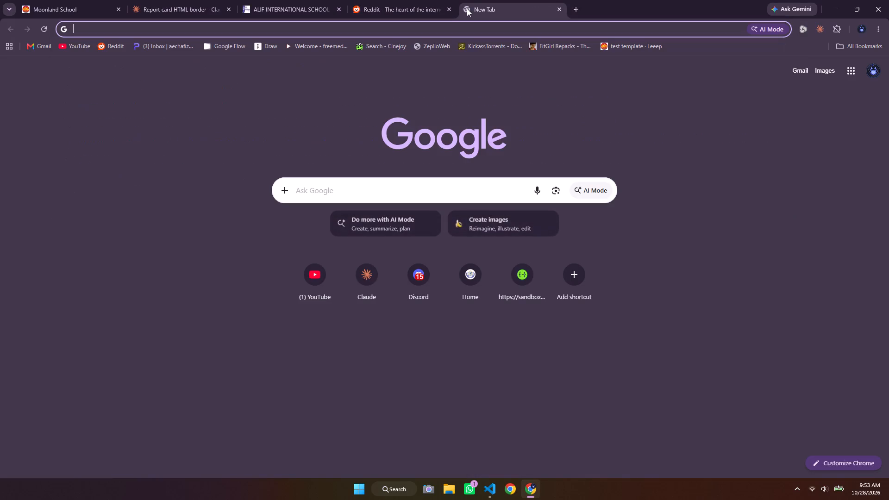
# Open GitHub in a window of the other Chrome profile.
pyautogui.click(863, 30)
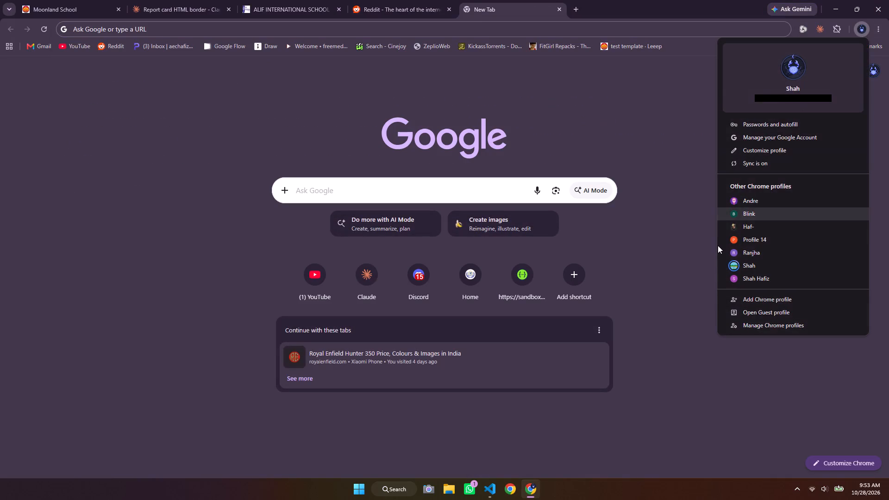
pyautogui.click(752, 263)
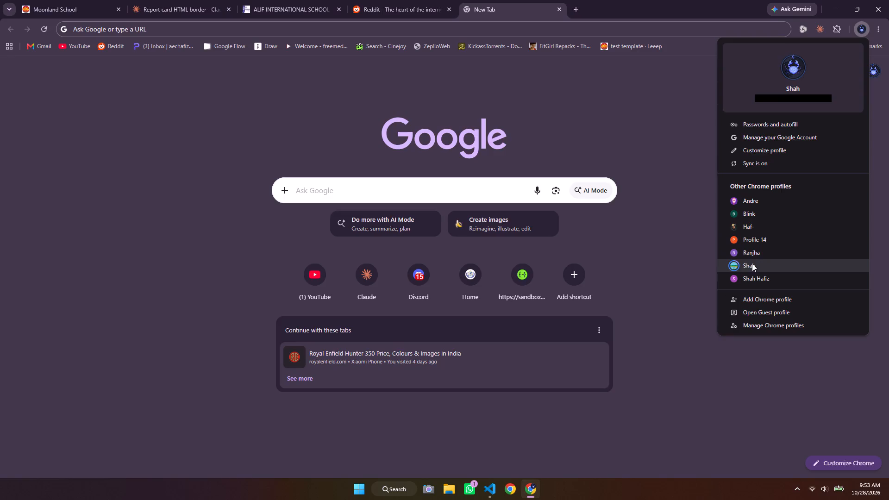
pyautogui.write('git')
pyautogui.press('Return')
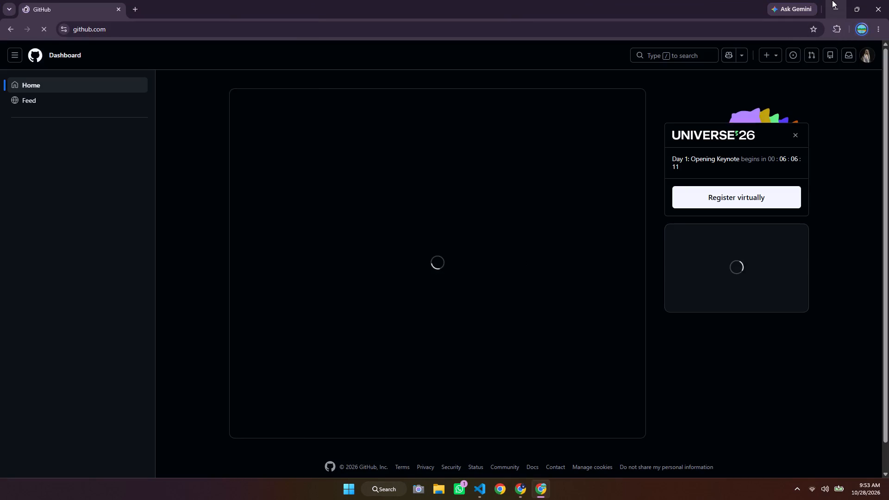
# Return to the main Chrome window and open the staging.leeep.in site in a new tab.
pyautogui.press('Tab')
pyautogui.hotkey('alt', 'Tab')
pyautogui.hotkey('alt', 'Tab')
pyautogui.hotkey('alt', 'Tab')
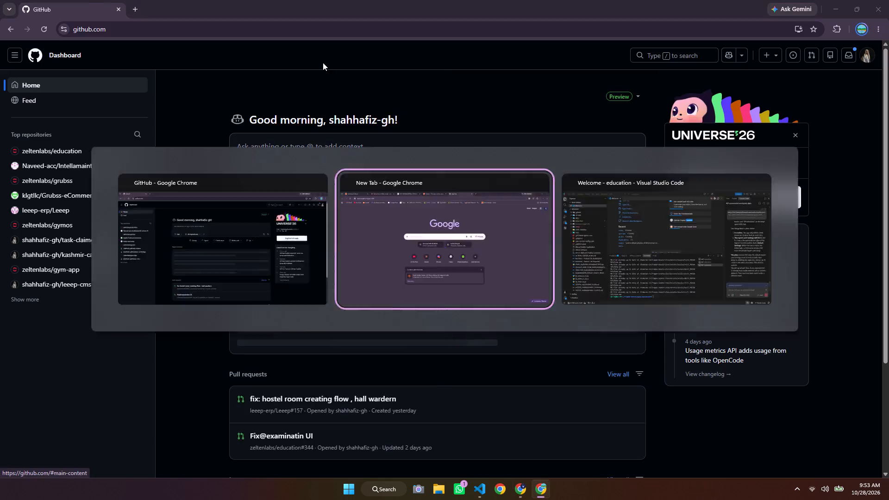
pyautogui.click(575, 5)
pyautogui.press('s')
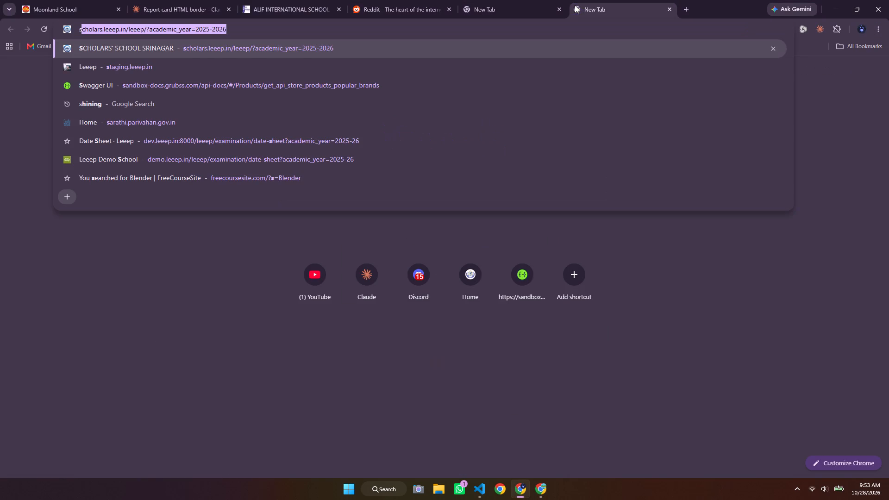
pyautogui.write('tag')
pyautogui.press('Return')
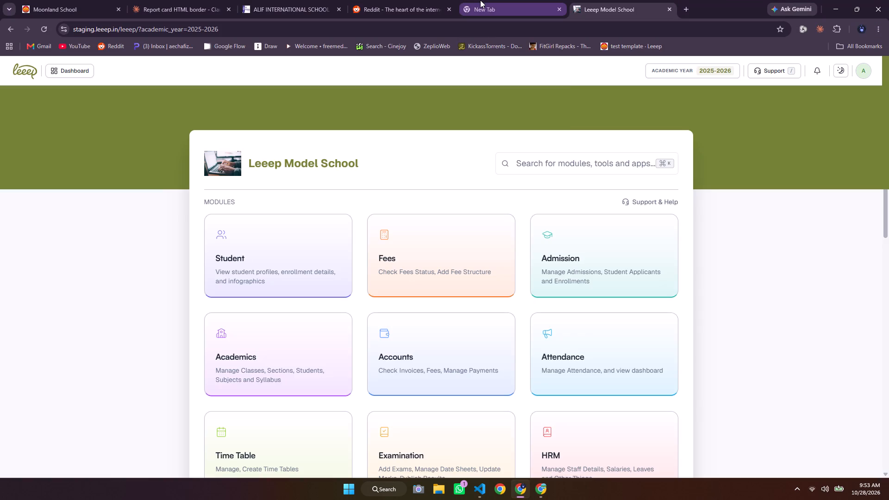
# Open the 22cc exam from the Examinations list in Leeep Model School's Examination module.
pyautogui.scroll(-6, 443, 235)
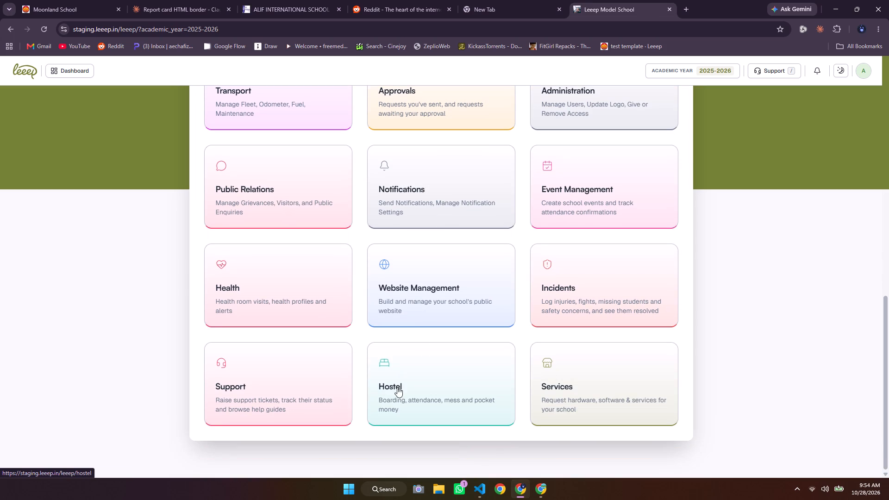
pyautogui.scroll(2, 437, 302)
pyautogui.scroll(-3, 437, 302)
pyautogui.scroll(2, 437, 302)
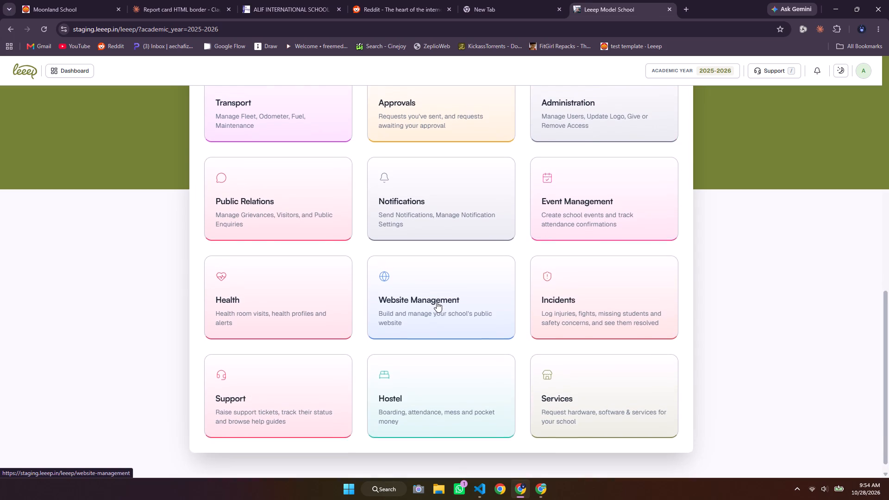
pyautogui.scroll(3, 437, 302)
pyautogui.click(433, 202)
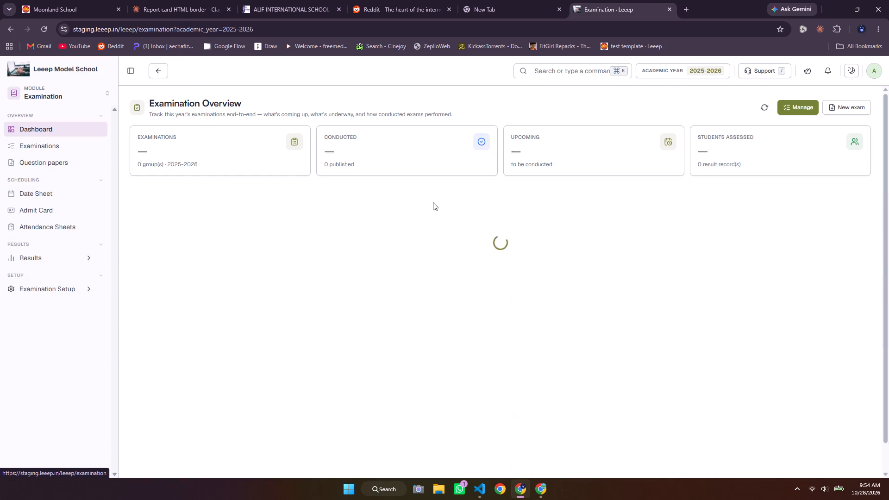
pyautogui.click(189, 241)
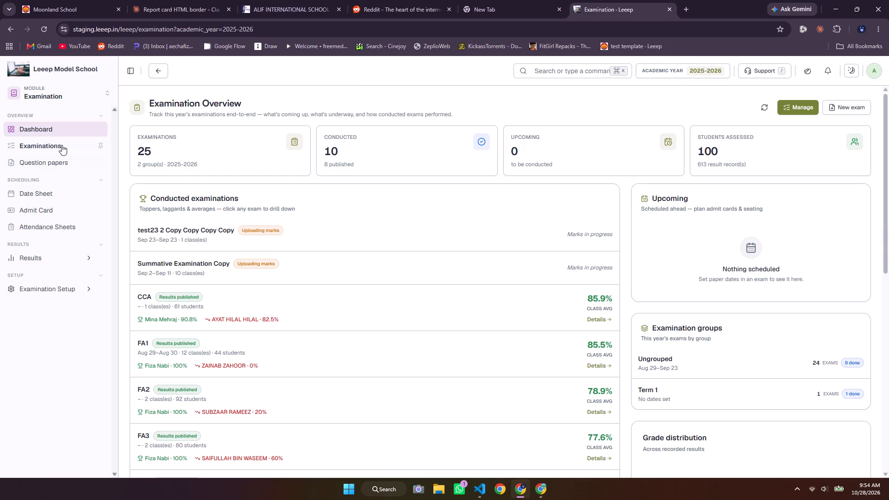
pyautogui.click(62, 145)
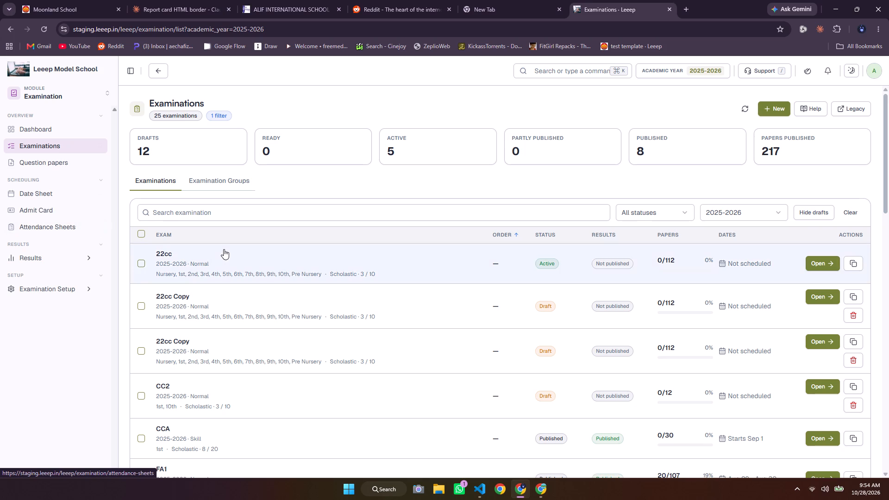
pyautogui.click(224, 249)
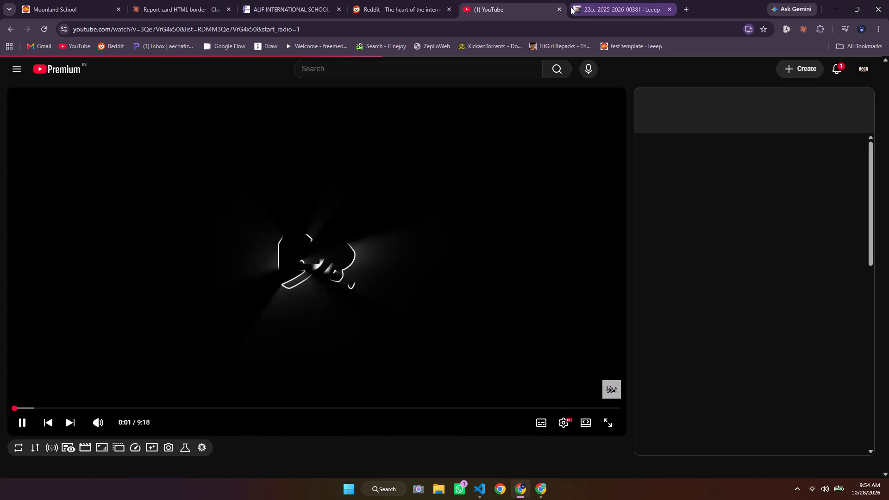
# Skip forward in the Isekta Humnava video on YouTube, then pause and resume its playback.
pyautogui.press('Right')
pyautogui.press('Right')
pyautogui.press('Right')
pyautogui.press('Right')
pyautogui.press('Right')
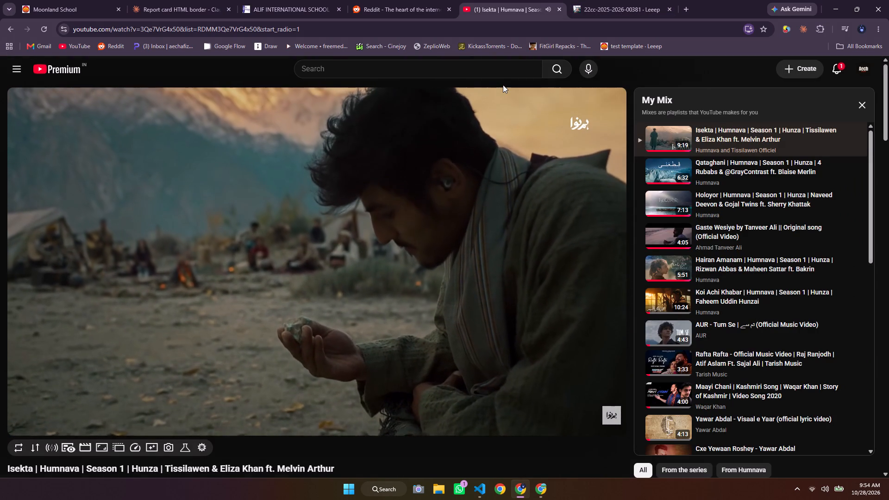
pyautogui.press('space')
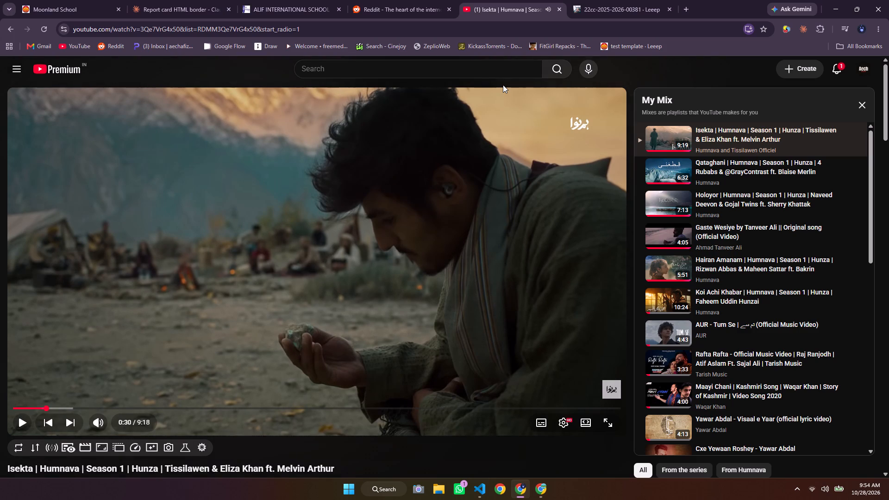
pyautogui.press('space')
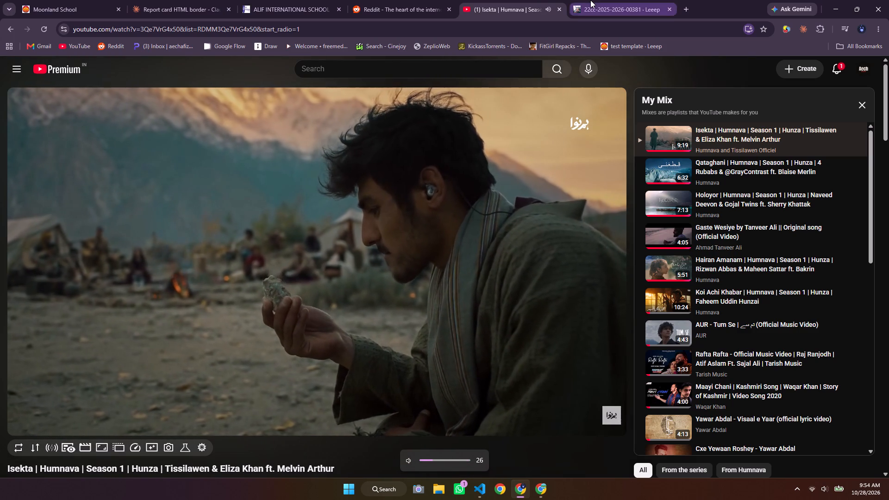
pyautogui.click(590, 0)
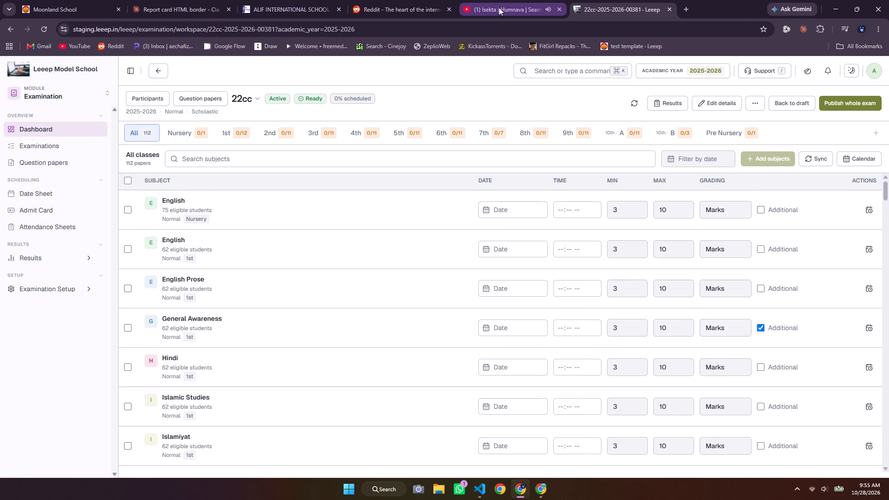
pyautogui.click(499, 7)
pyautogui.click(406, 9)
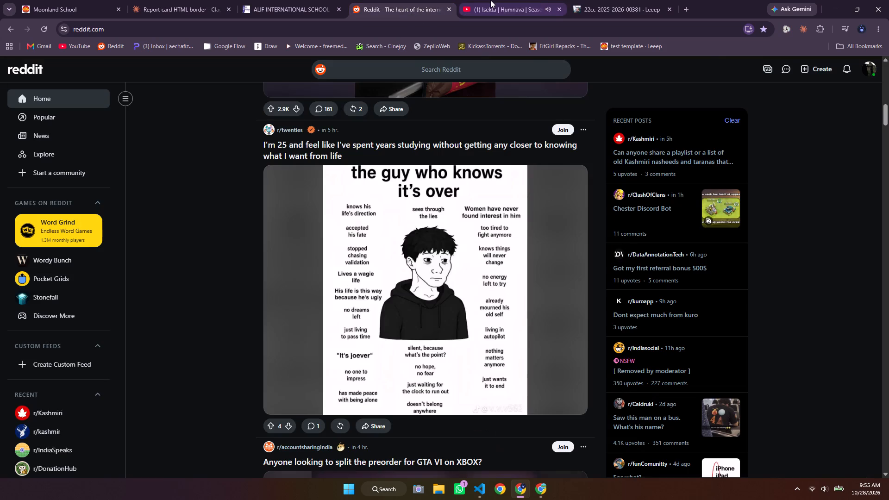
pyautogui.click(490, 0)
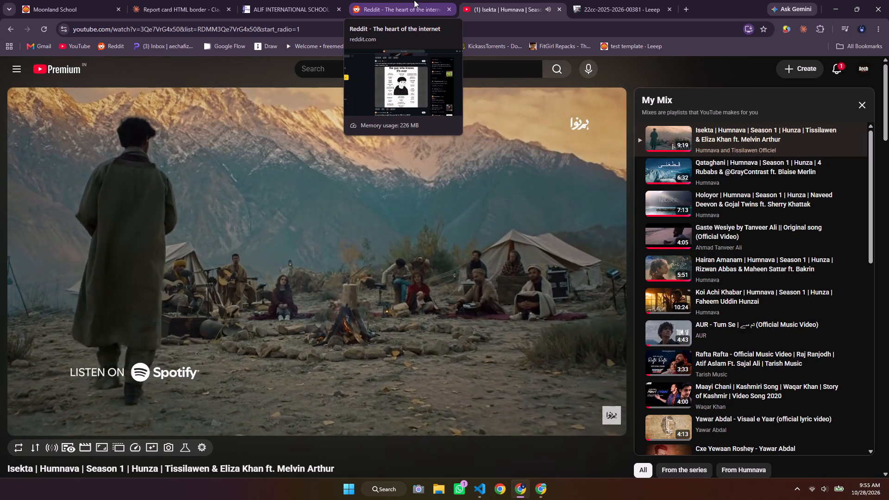
# Return to the Reddit tab and browse further posts in the home feed.
pyautogui.click(414, 0)
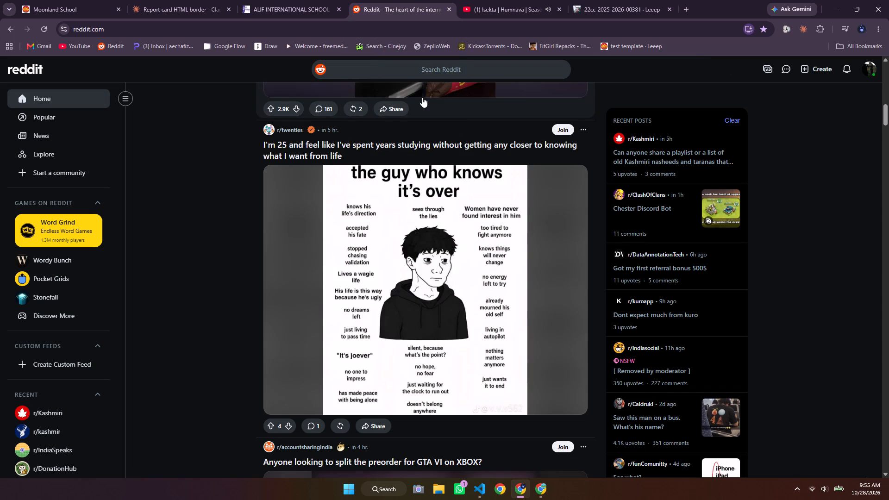
pyautogui.scroll(1, 422, 97)
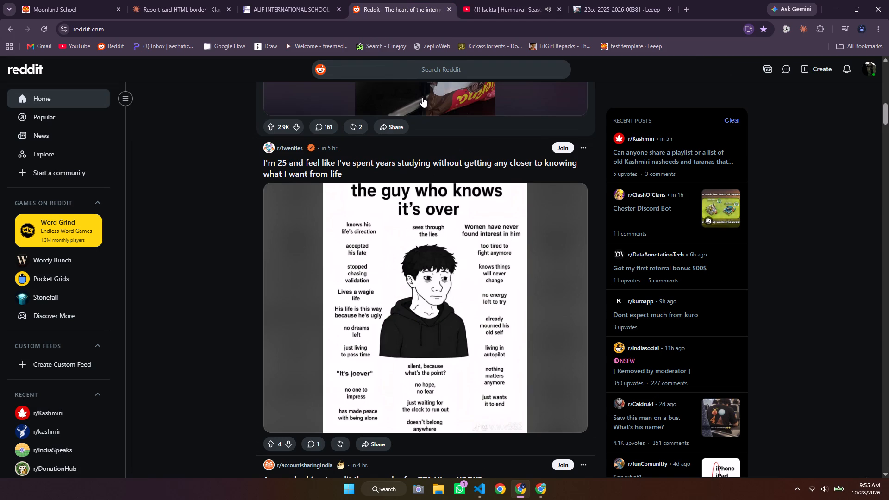
pyautogui.scroll(-1, 422, 97)
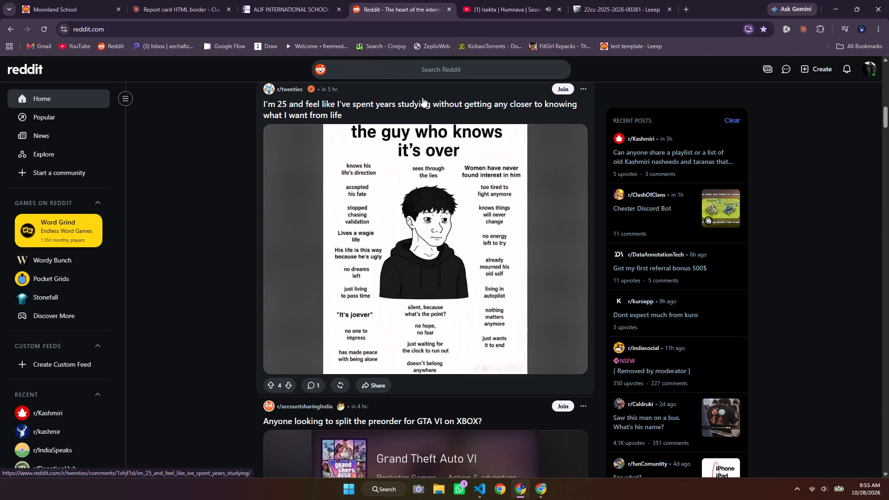
pyautogui.scroll(-1, 422, 97)
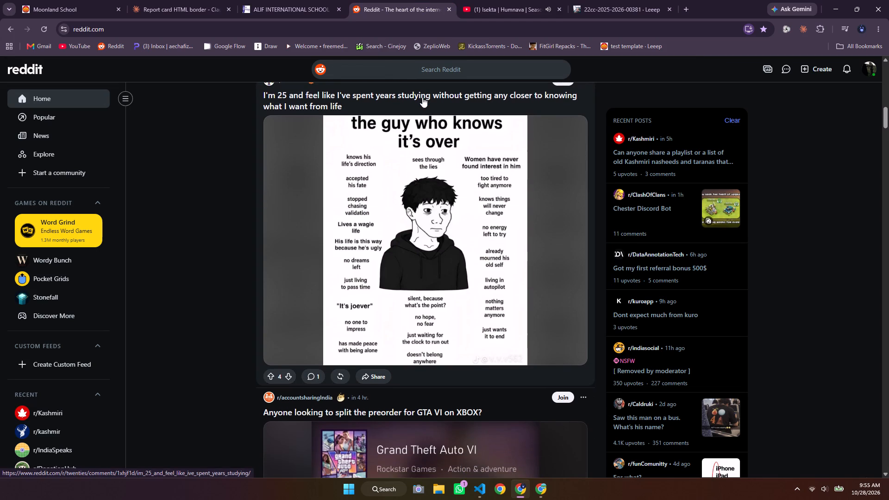
pyautogui.scroll(-8, 422, 97)
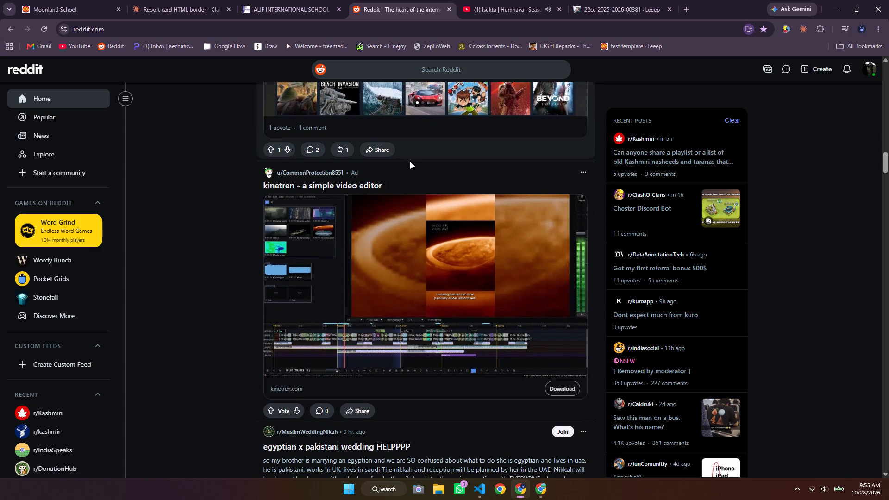
pyautogui.scroll(1, 410, 161)
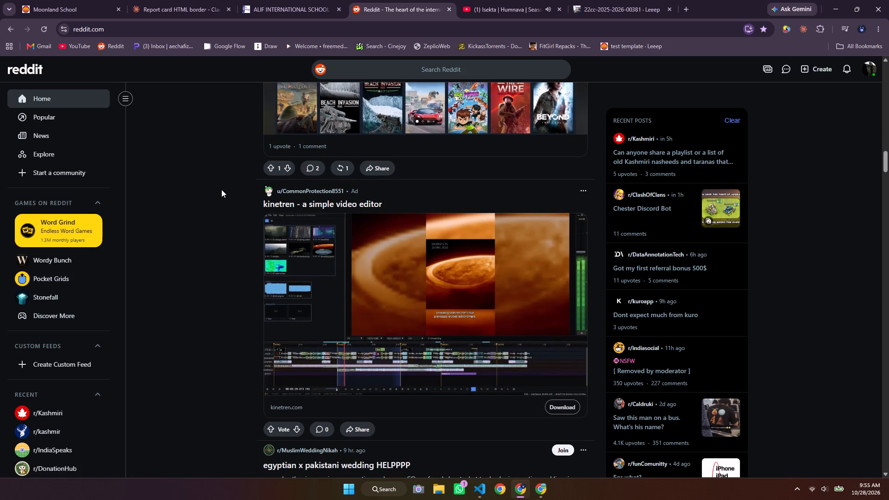
# Browse the home feed to the r/FaltooGyan post "Female teacher vs male and female student" and unmute its video.
pyautogui.scroll(-5, 221, 189)
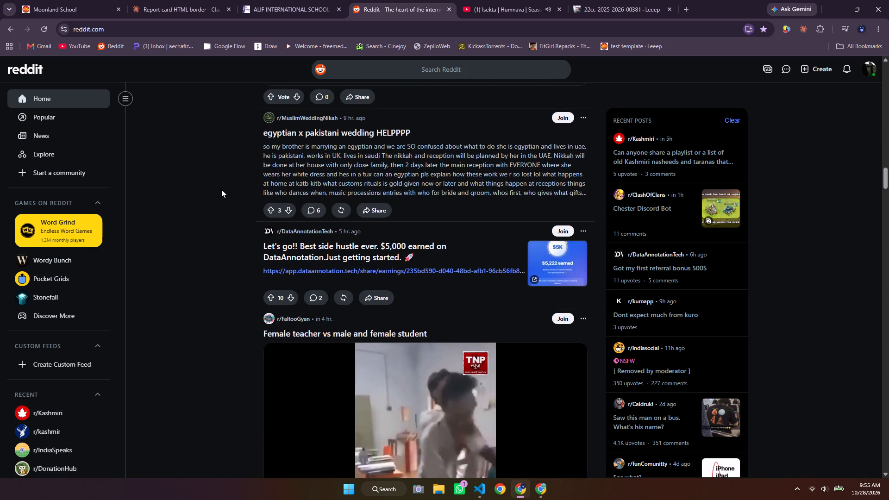
pyautogui.scroll(-1, 221, 189)
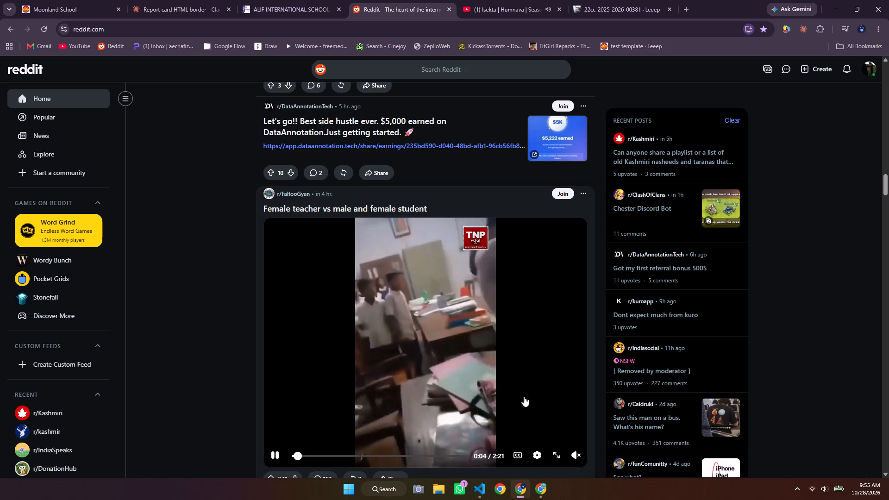
pyautogui.click(581, 450)
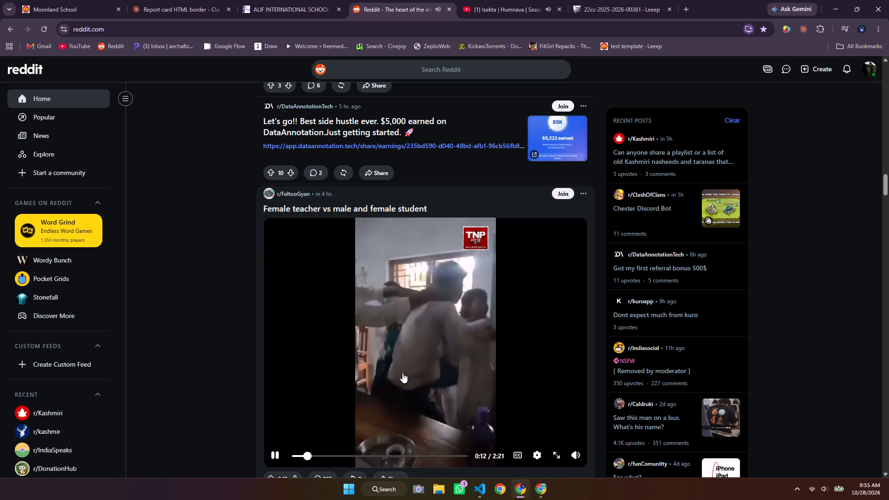
# Scrub through the r/FaltooGyan video's timeline and resume watching from an early point.
pyautogui.moveTo(311, 460); pyautogui.dragTo(282, 459)
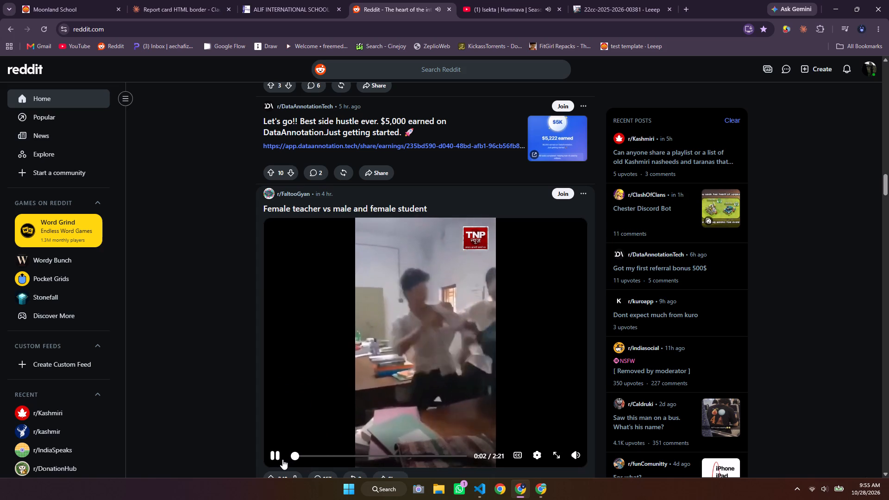
pyautogui.click(358, 459)
pyautogui.click(355, 451)
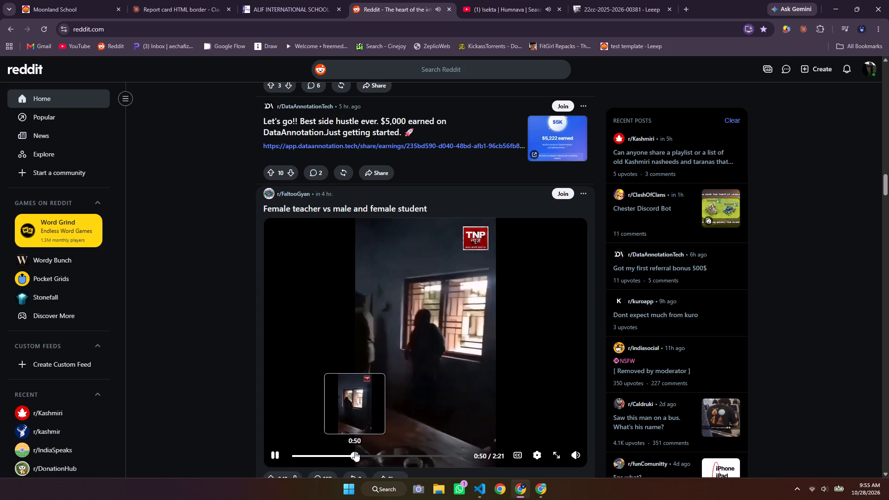
pyautogui.click(336, 451)
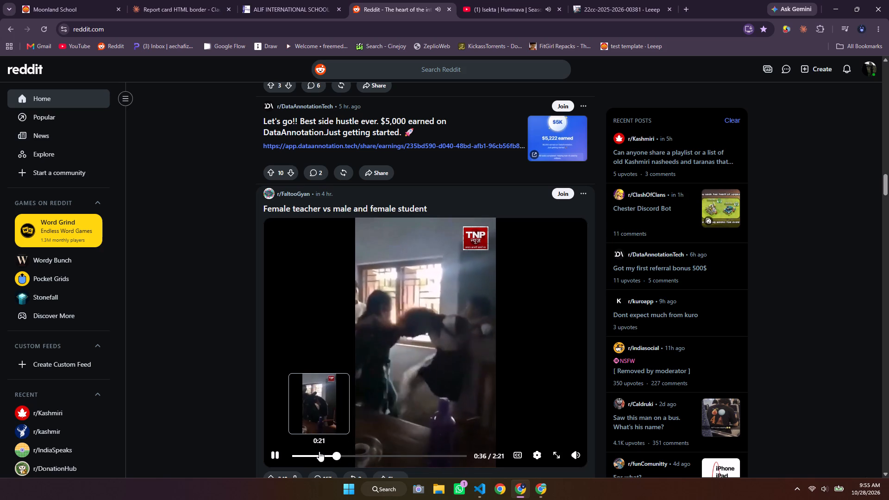
pyautogui.click(319, 451)
pyautogui.click(308, 456)
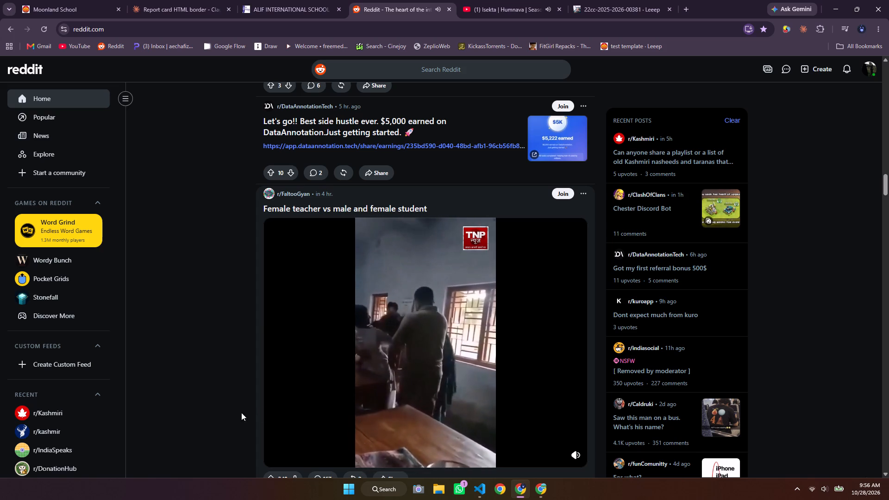
# Watch more of the r/FaltooGyan video, skipping forward and briefly back through its playback.
pyautogui.press('Right')
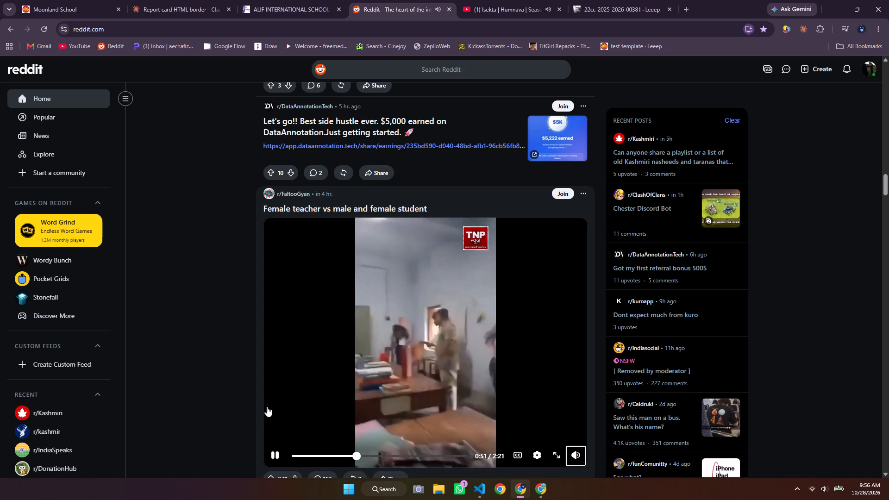
pyautogui.press('Up')
pyautogui.press('Up')
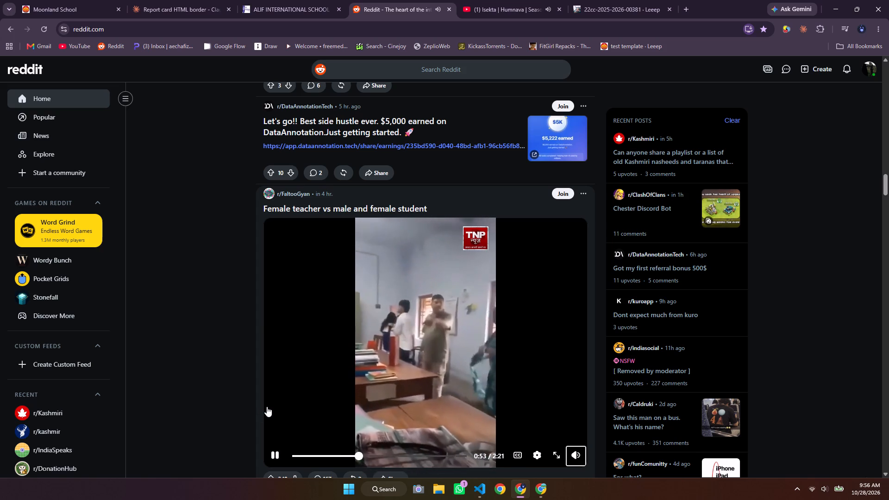
pyautogui.press('Up')
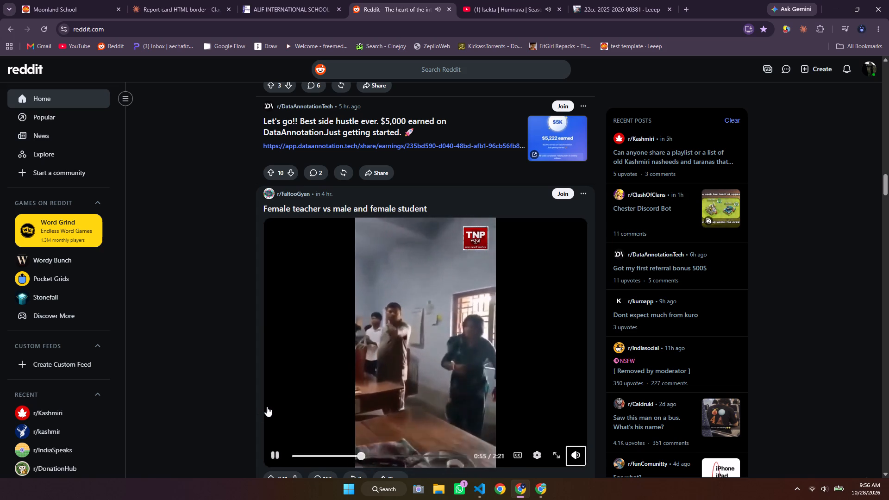
pyautogui.press('Up')
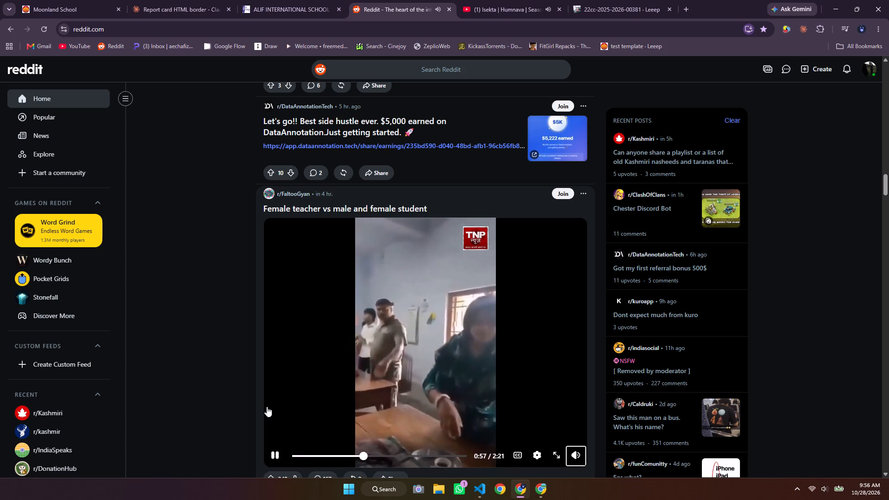
pyautogui.press('Right')
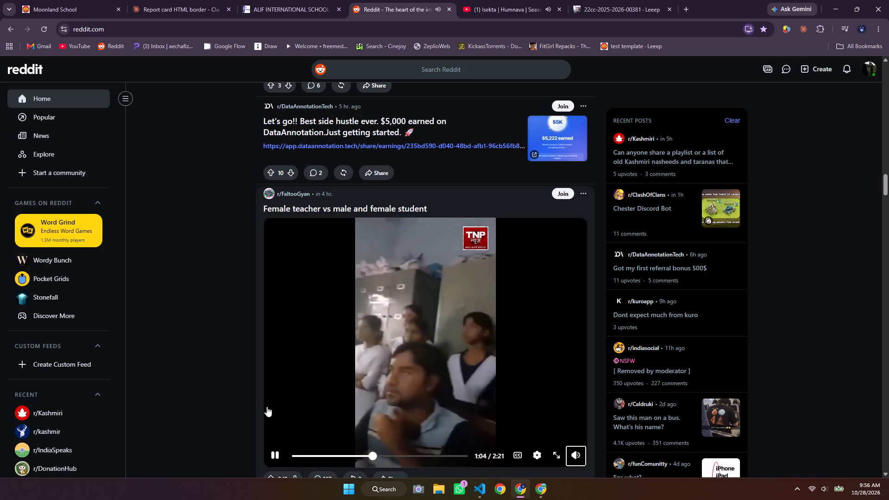
pyautogui.press('Right')
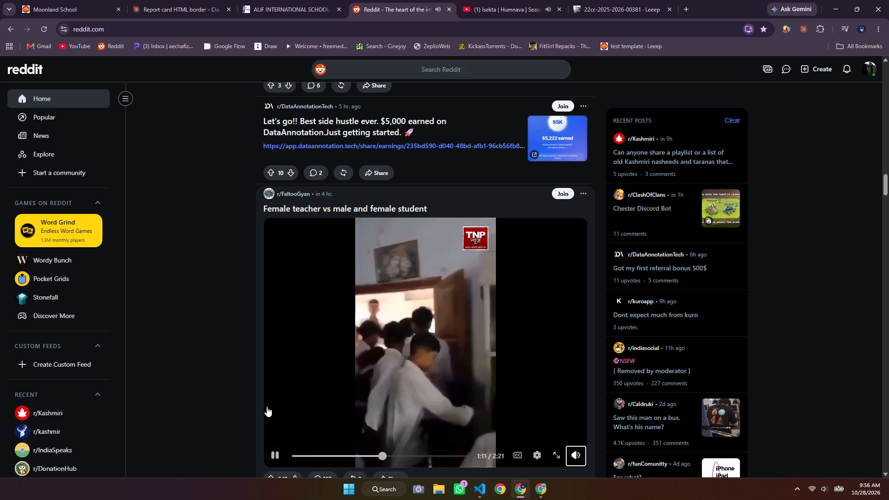
pyautogui.press('Left')
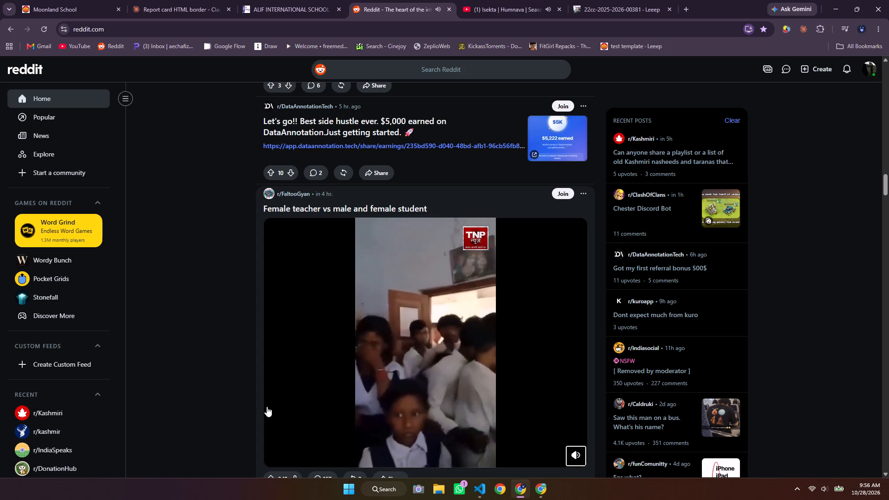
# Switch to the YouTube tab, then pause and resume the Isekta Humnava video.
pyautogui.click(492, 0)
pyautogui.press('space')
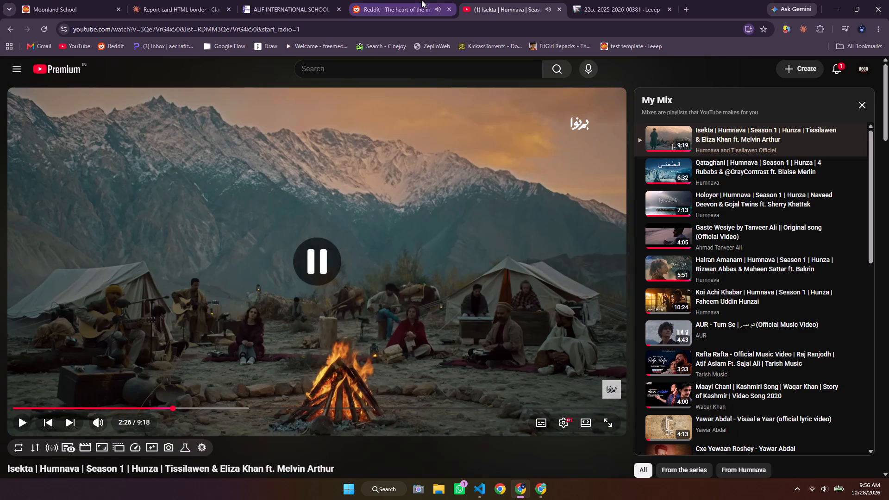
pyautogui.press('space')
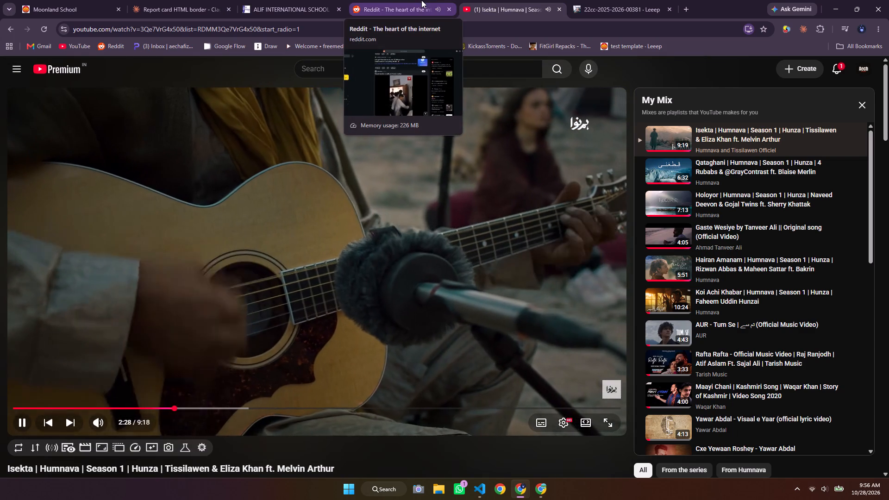
# Return to the Reddit tab and continue watching the r/FaltooGyan video.
pyautogui.click(421, 0)
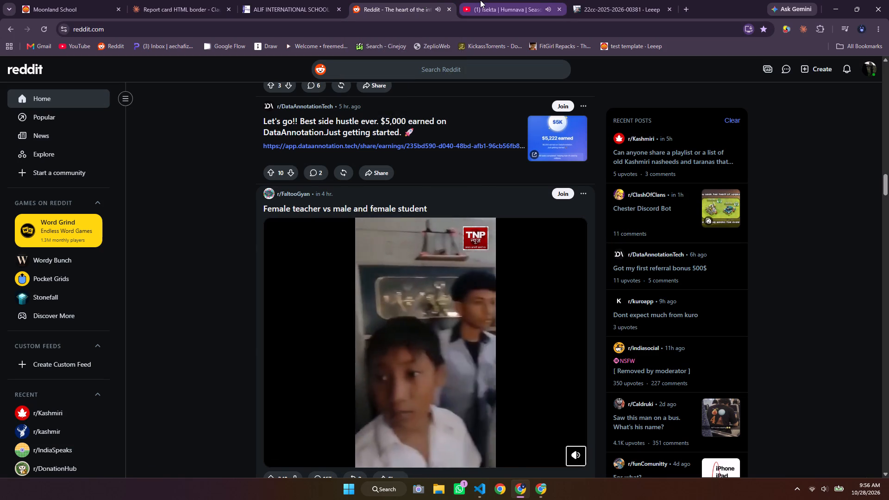
pyautogui.click(159, 348)
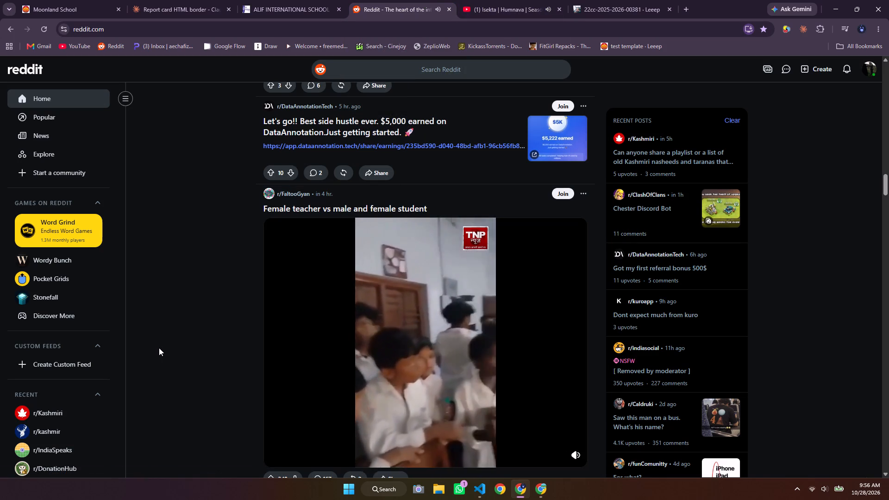
pyautogui.scroll(-1, 241, 335)
pyautogui.scroll(-1, 355, 324)
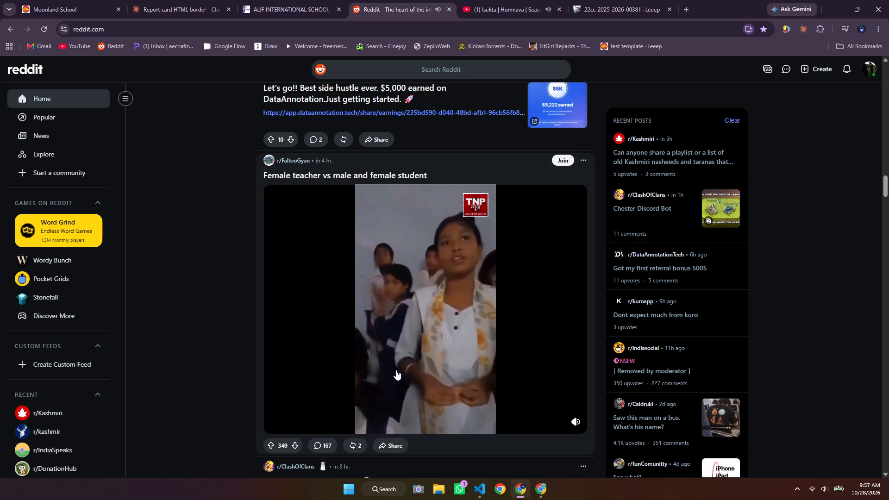
pyautogui.click(400, 366)
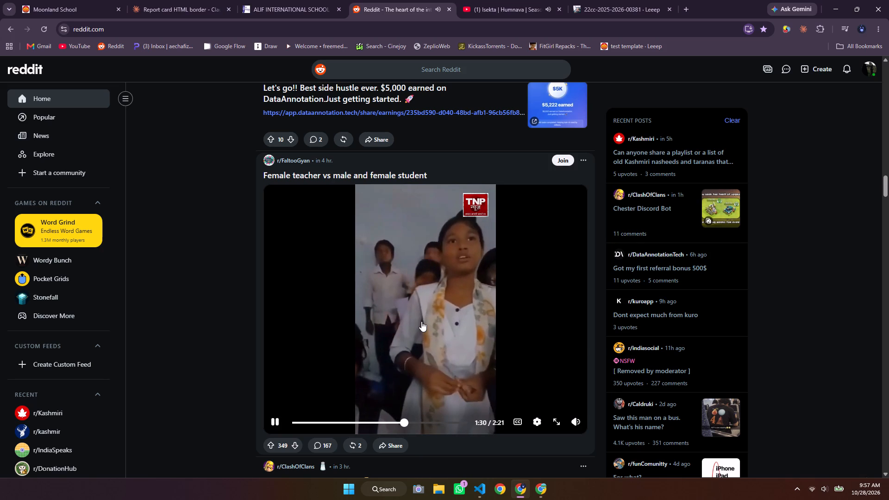